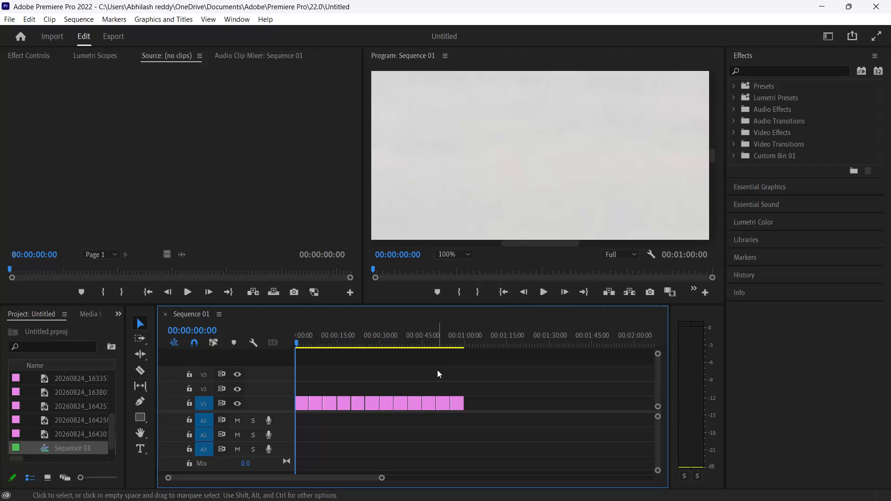
Play the sequence and change the Program monitor zoom level until it is set to Fit.
click(543, 290)
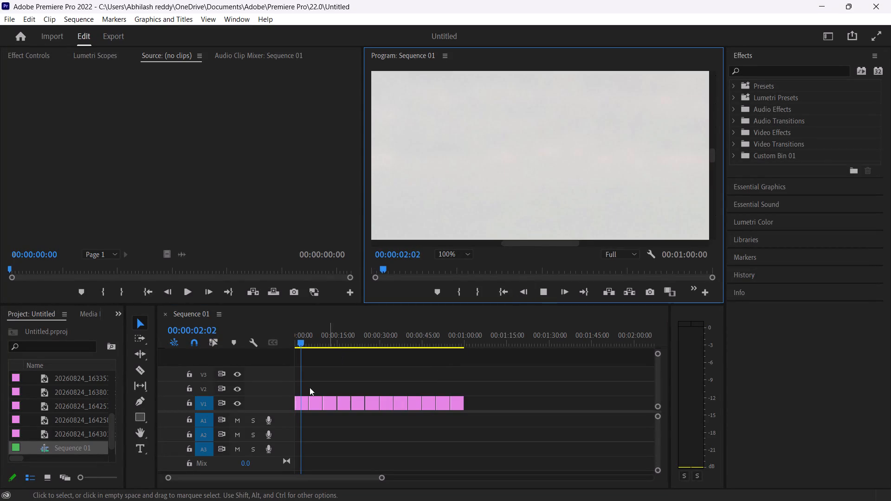
click(301, 401)
click(301, 401)
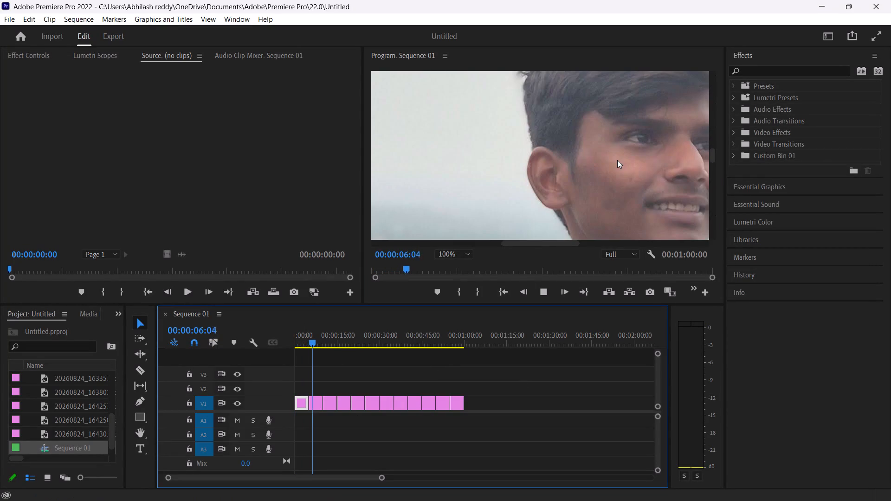
click(466, 252)
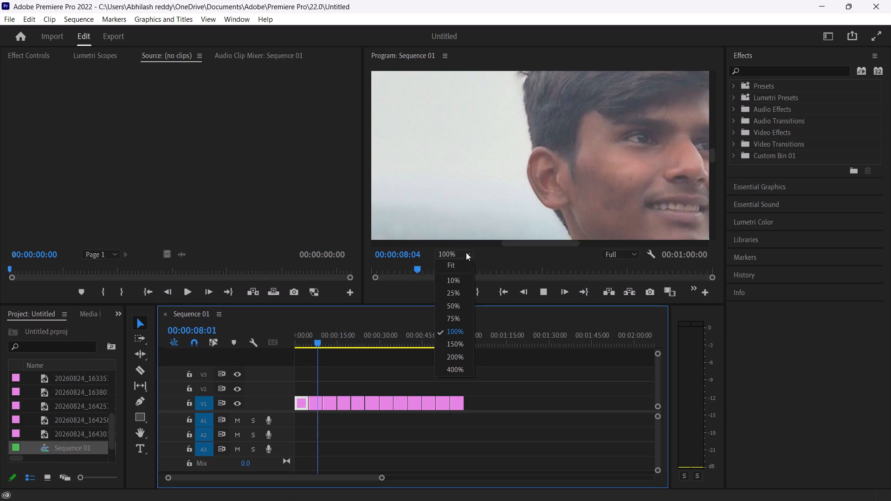
click(457, 305)
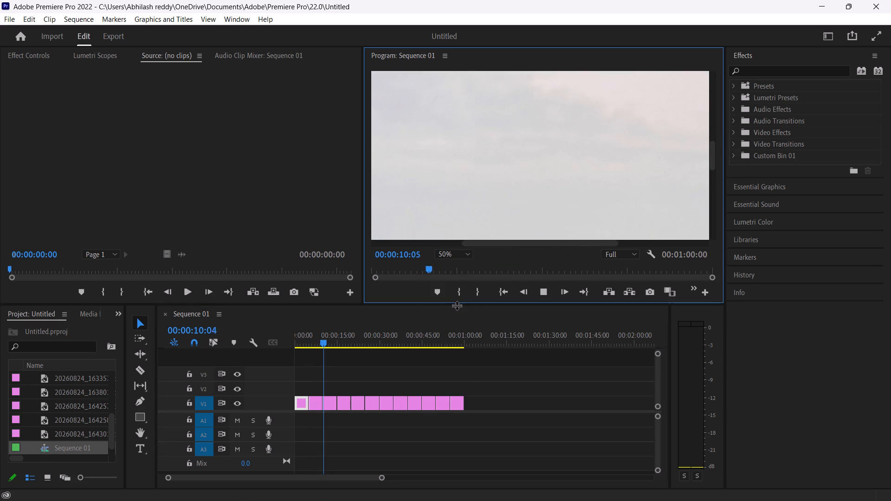
click(454, 253)
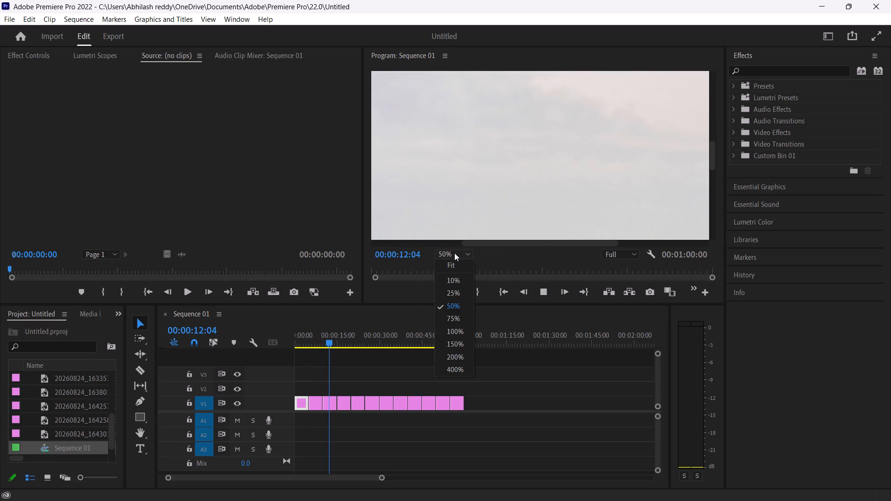
drag(484, 243, 500, 293)
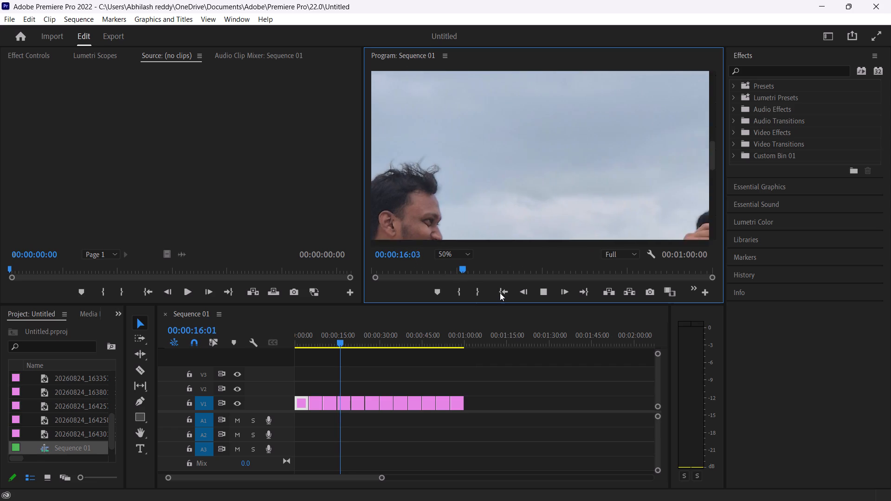
drag(500, 293, 500, 313)
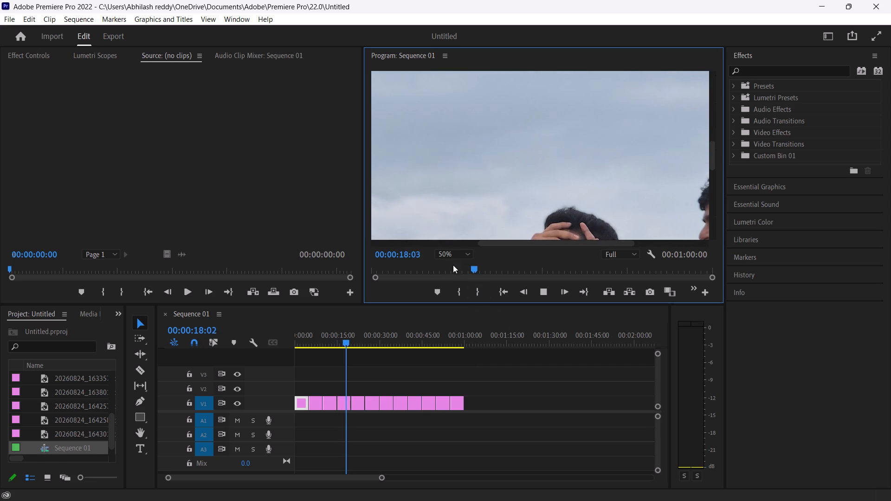
click(450, 256)
click(452, 289)
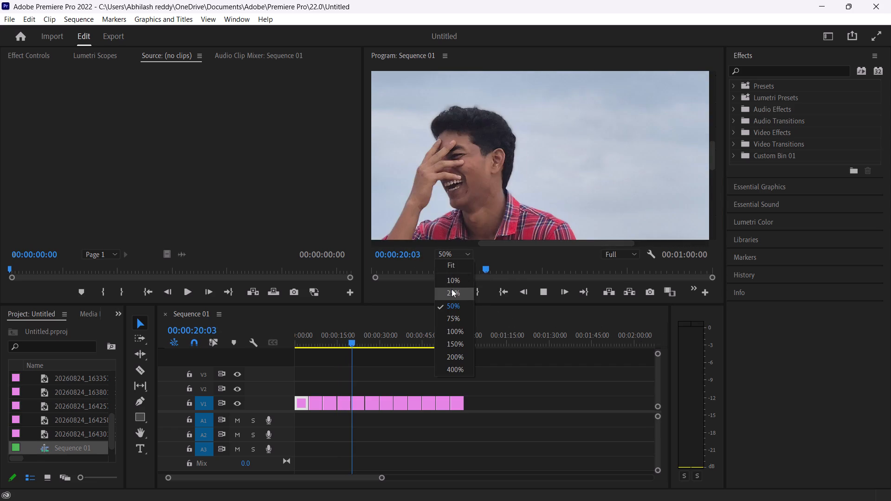
click(455, 256)
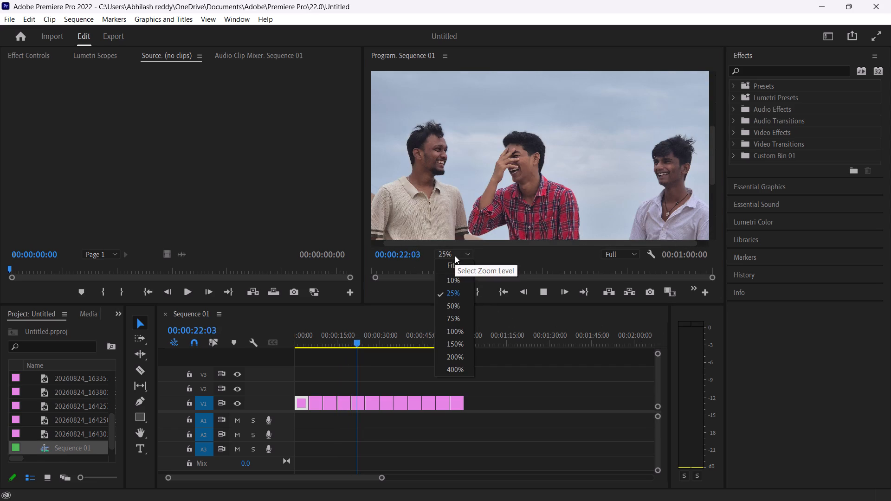
click(451, 278)
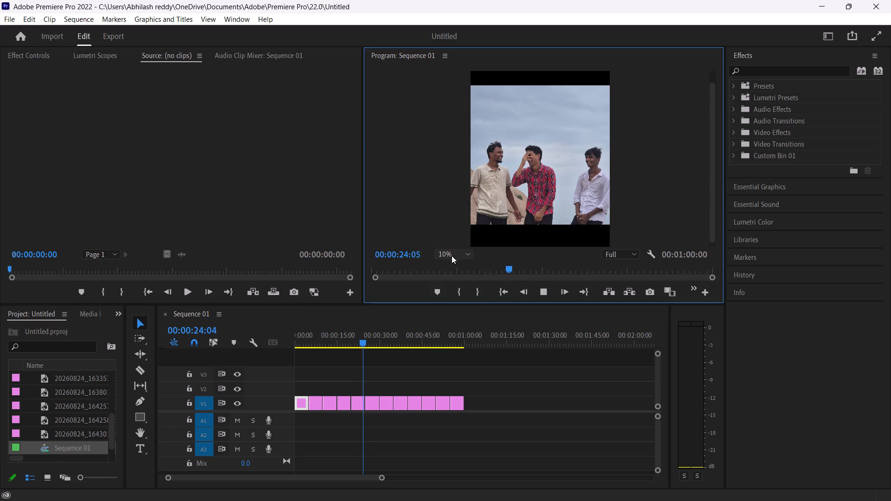
click(455, 255)
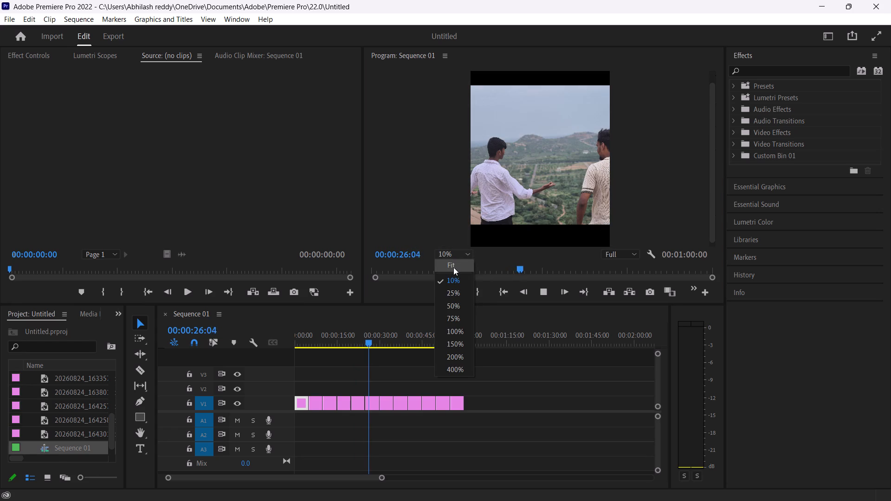
click(453, 267)
drag(510, 199, 490, 208)
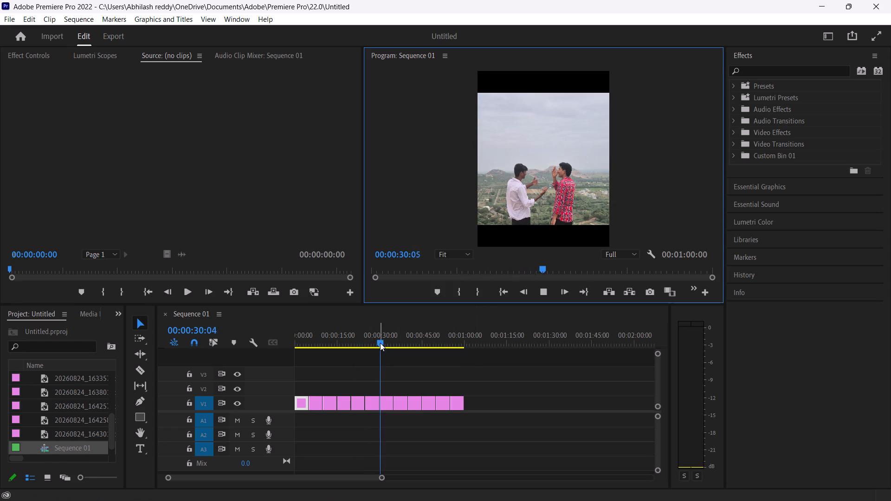
Return the playhead to the start of the sequence and select the first clip on track V1.
drag(380, 343, 234, 334)
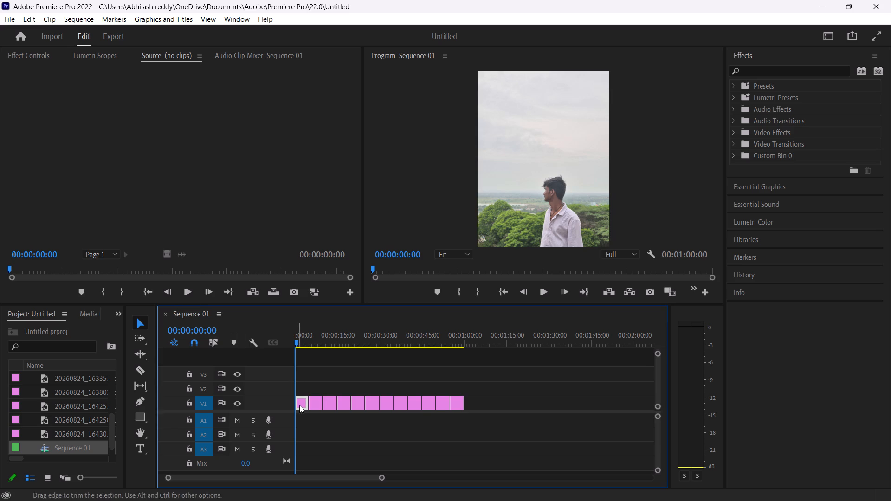
click(301, 406)
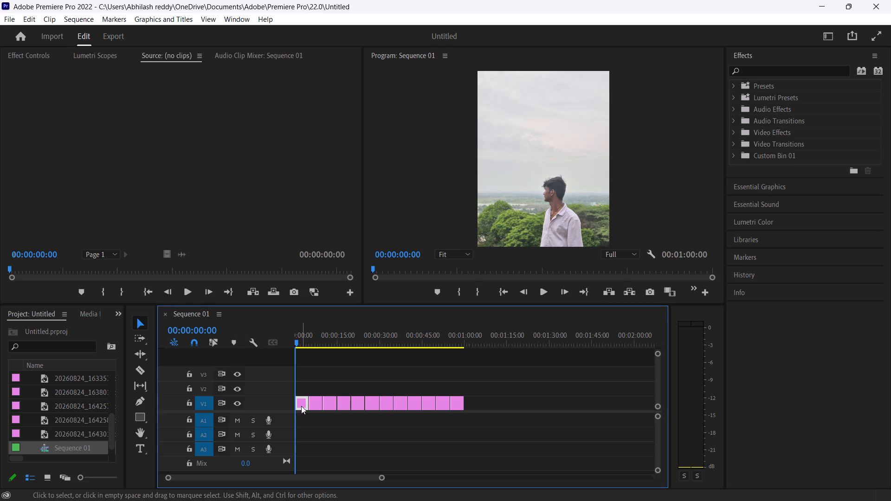
click(313, 403)
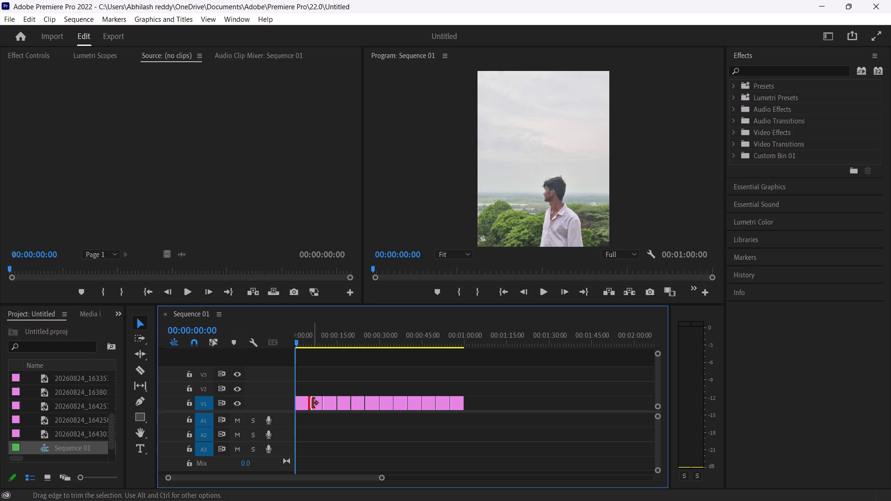
click(297, 405)
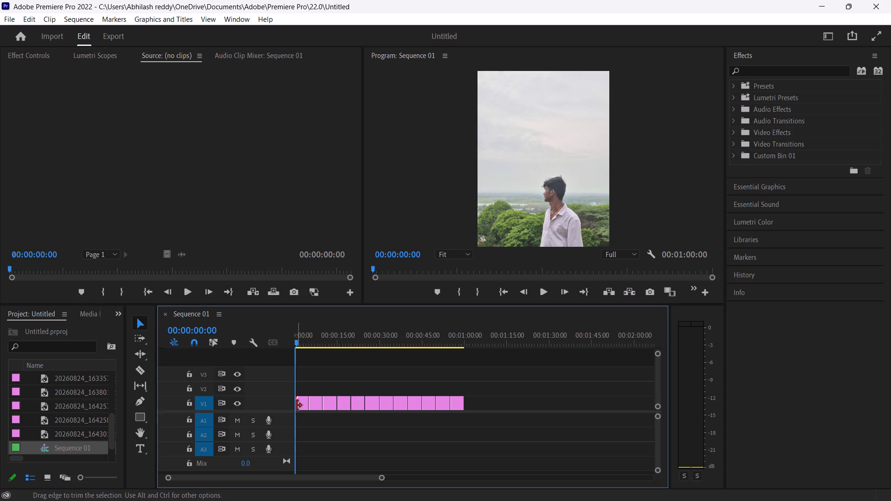
click(305, 405)
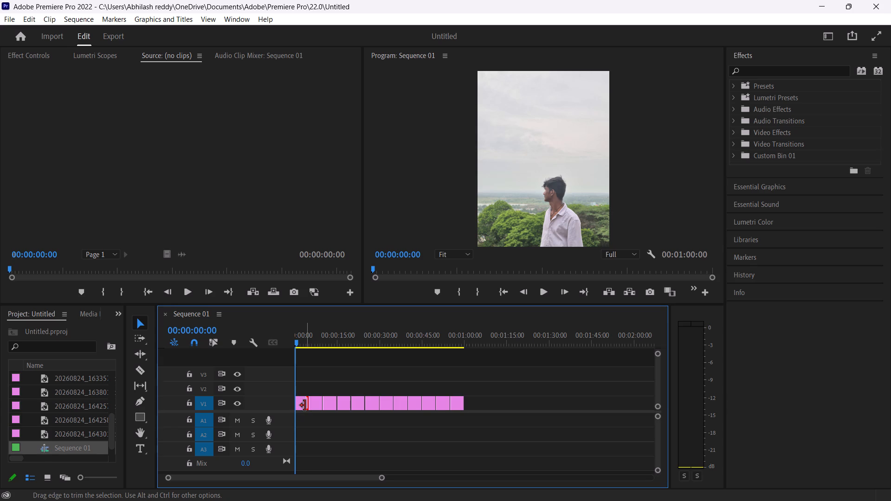
click(300, 405)
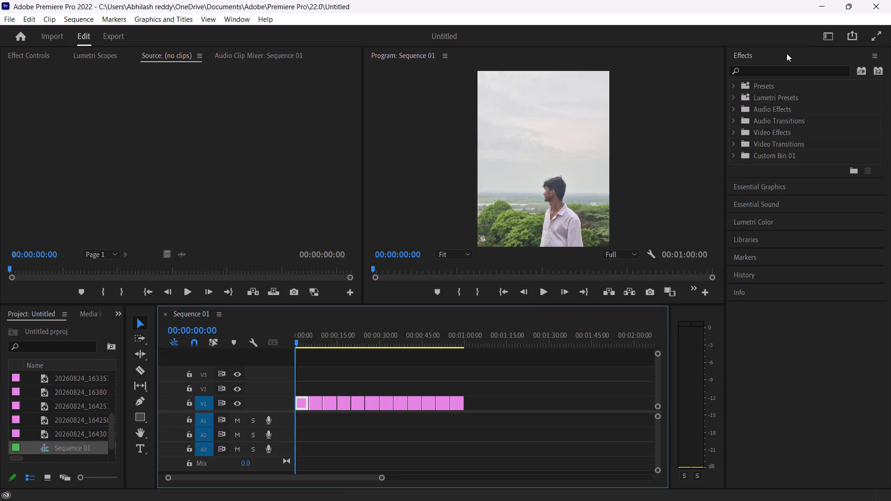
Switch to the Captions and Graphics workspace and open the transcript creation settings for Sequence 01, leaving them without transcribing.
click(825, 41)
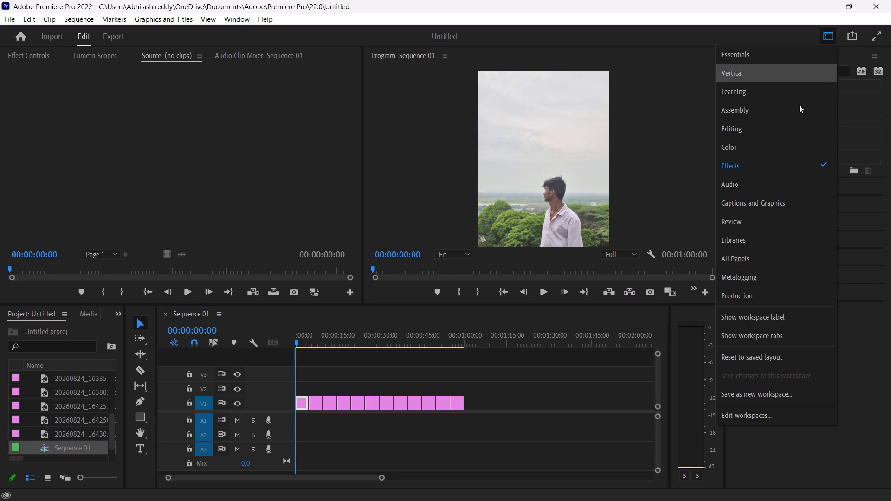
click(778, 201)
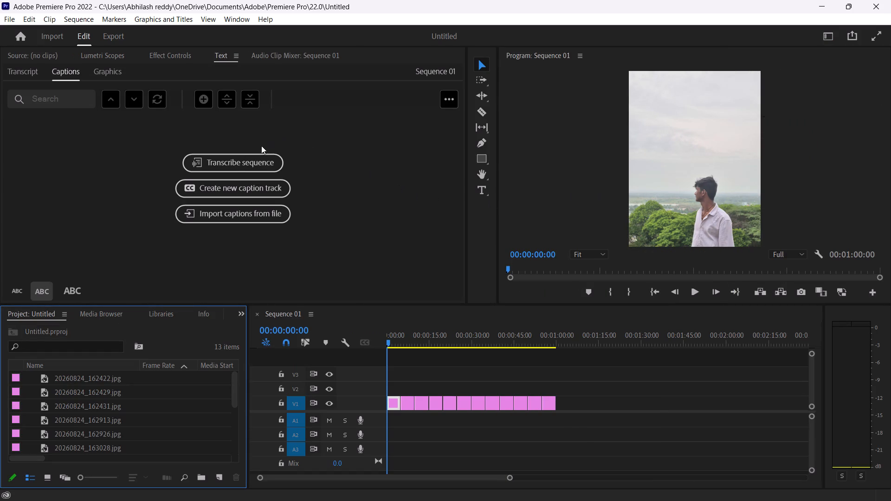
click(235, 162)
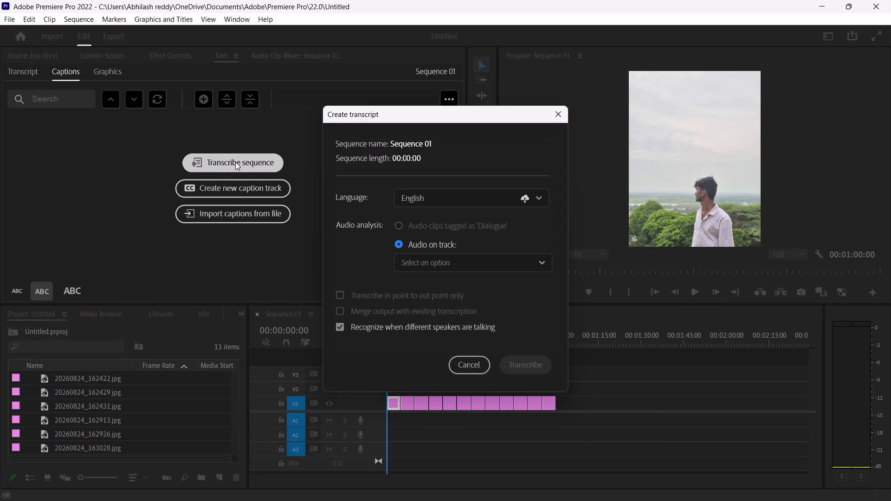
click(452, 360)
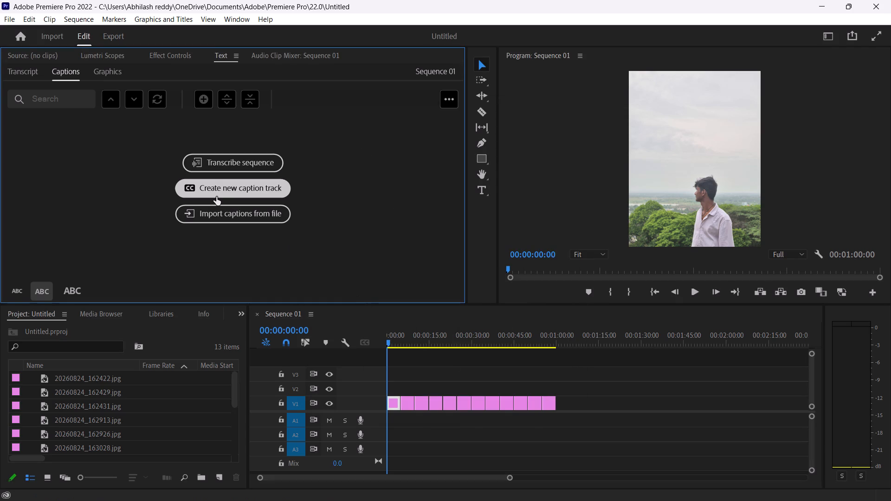
Look through the sequence's graphics text list, filtering it to track V1.
click(105, 74)
click(126, 100)
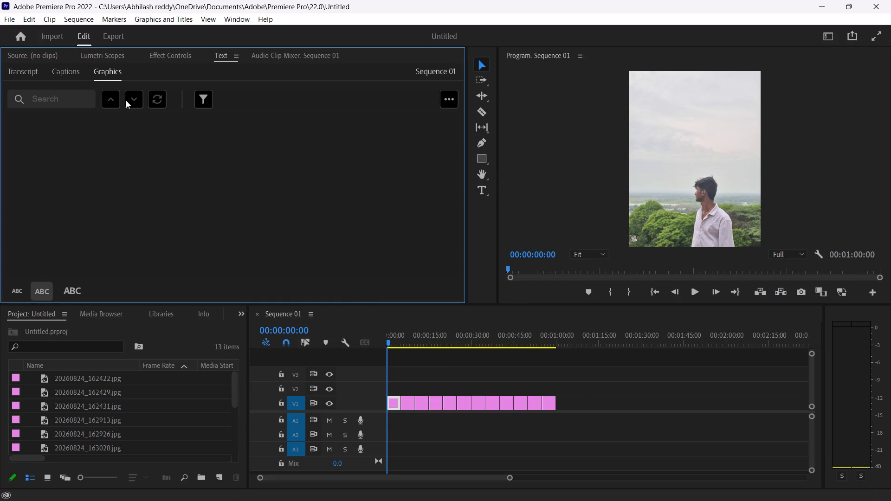
click(204, 102)
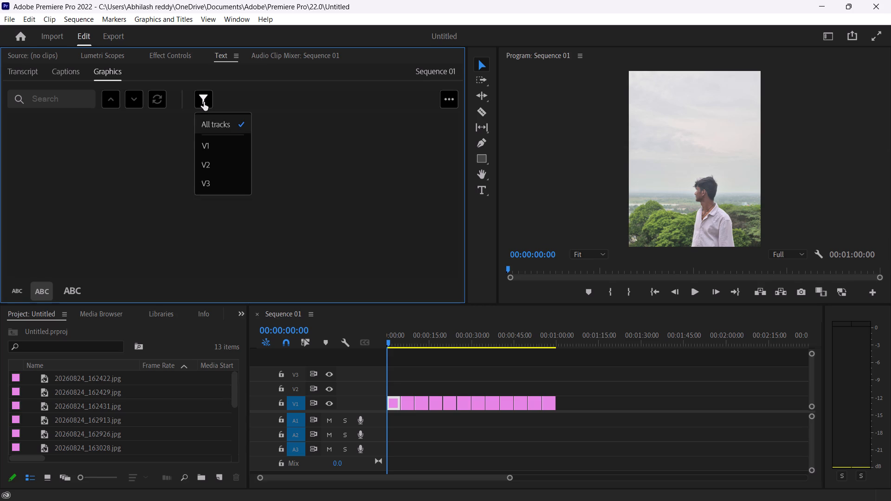
click(211, 147)
drag(211, 159, 211, 145)
drag(211, 145, 98, 96)
drag(98, 96, 58, 103)
click(54, 99)
View the Effect Controls and Lumetri Scopes for the selected first clip.
click(174, 54)
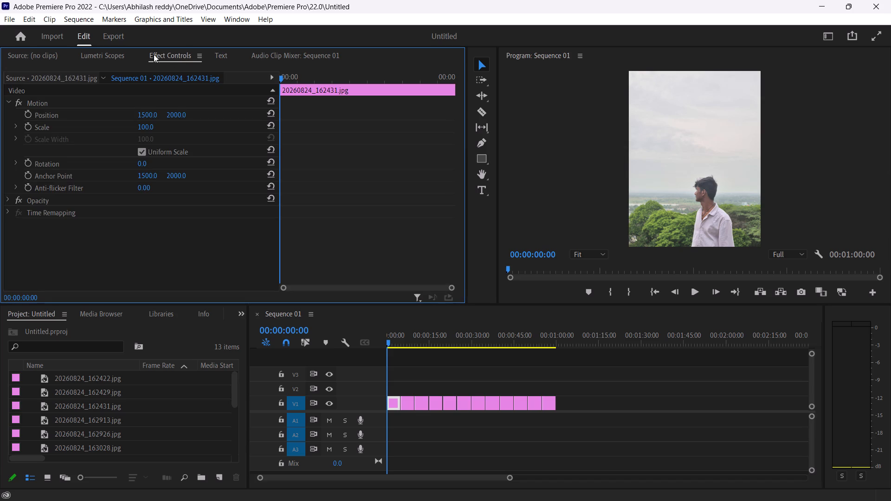
click(116, 61)
click(103, 58)
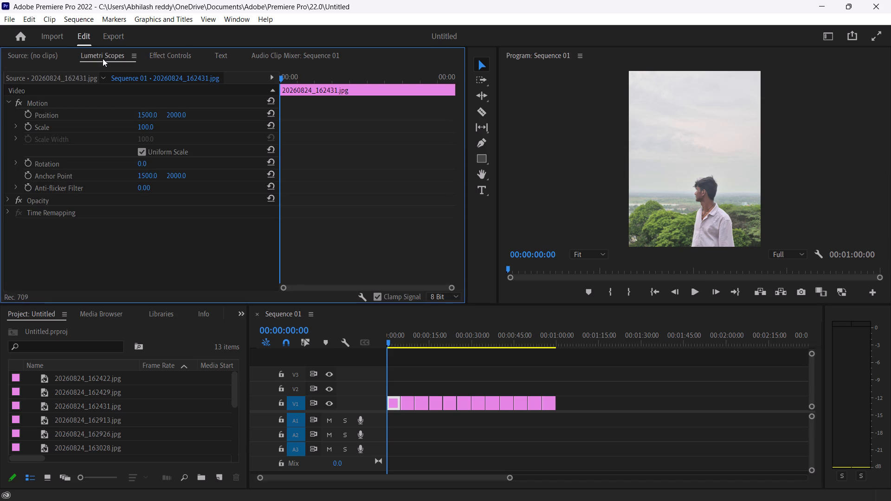
click(176, 49)
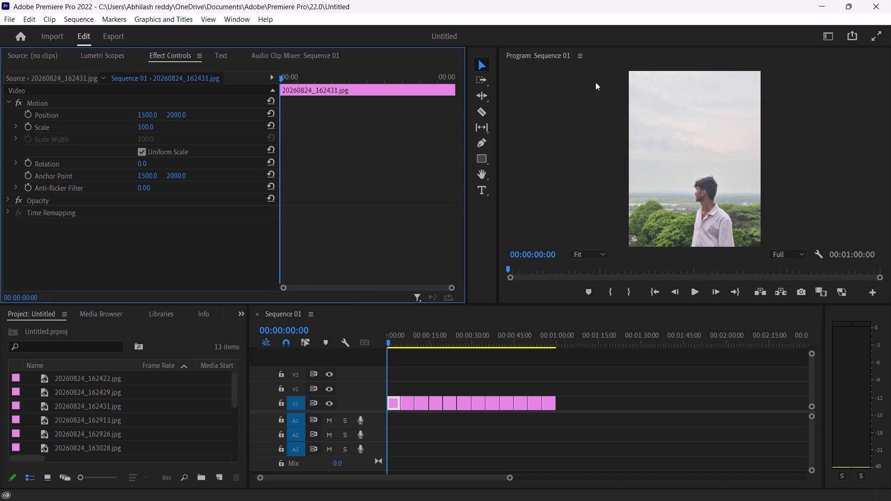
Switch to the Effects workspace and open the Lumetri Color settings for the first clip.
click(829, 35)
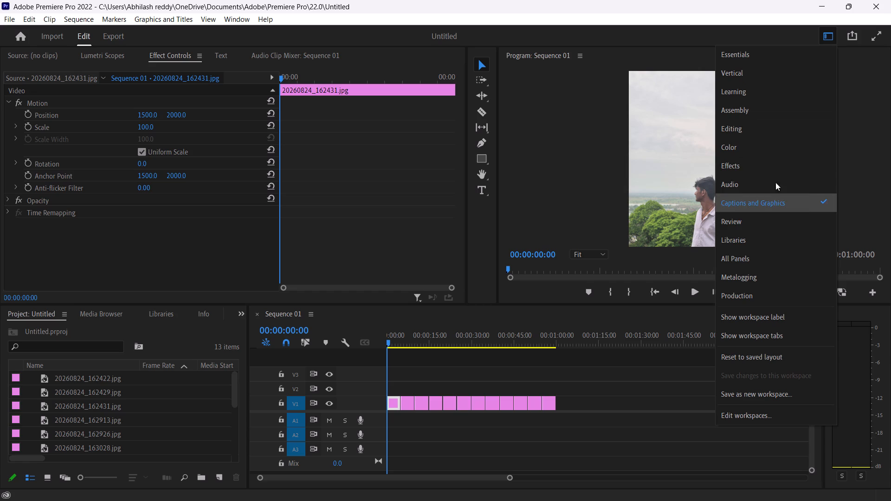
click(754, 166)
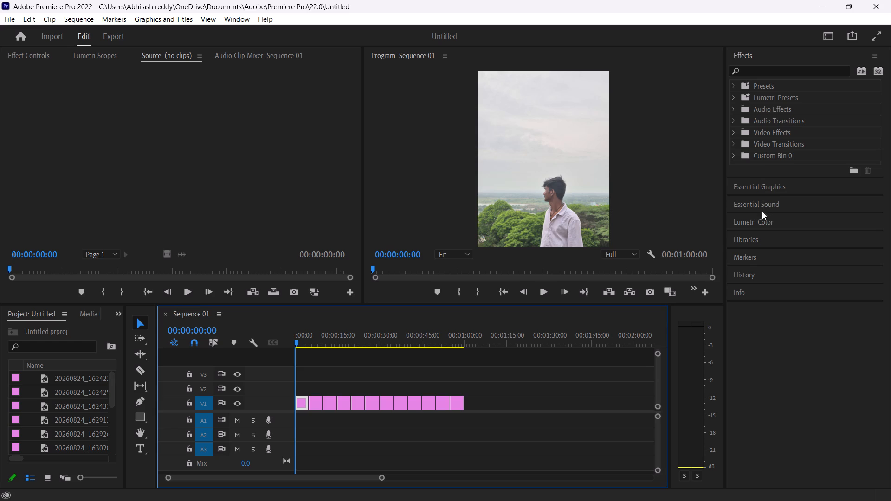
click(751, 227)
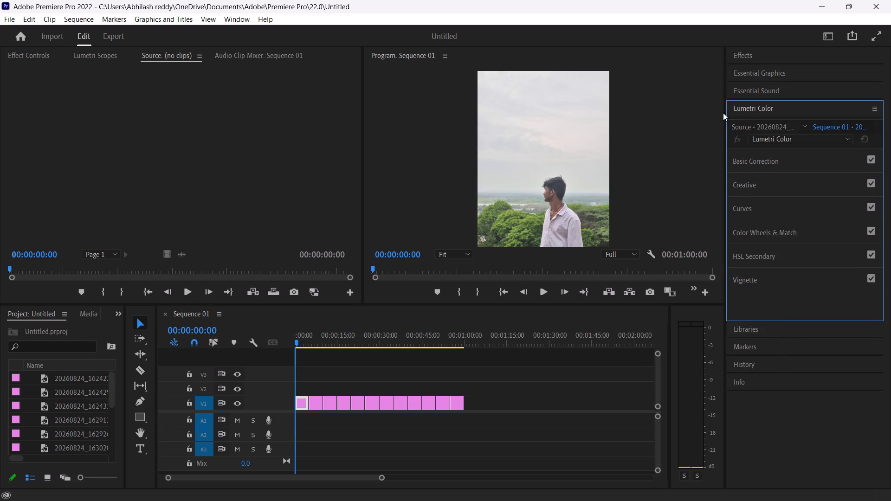
Switch to the Color workspace.
click(824, 34)
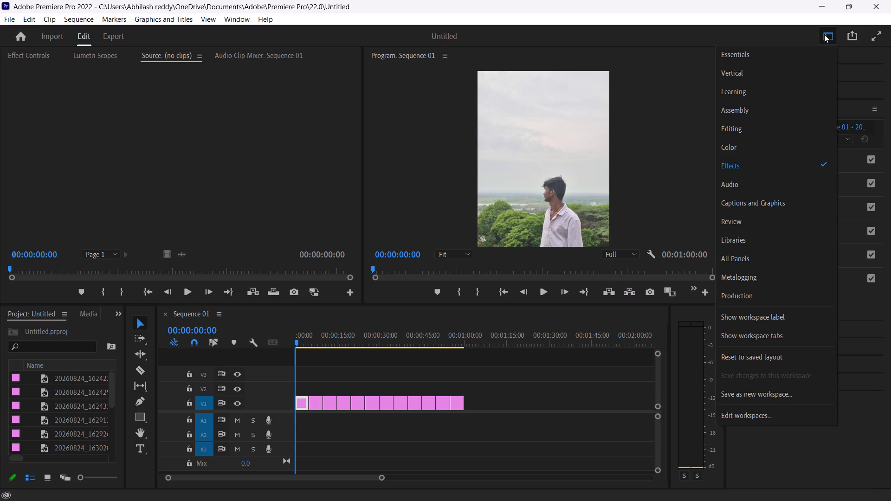
click(777, 152)
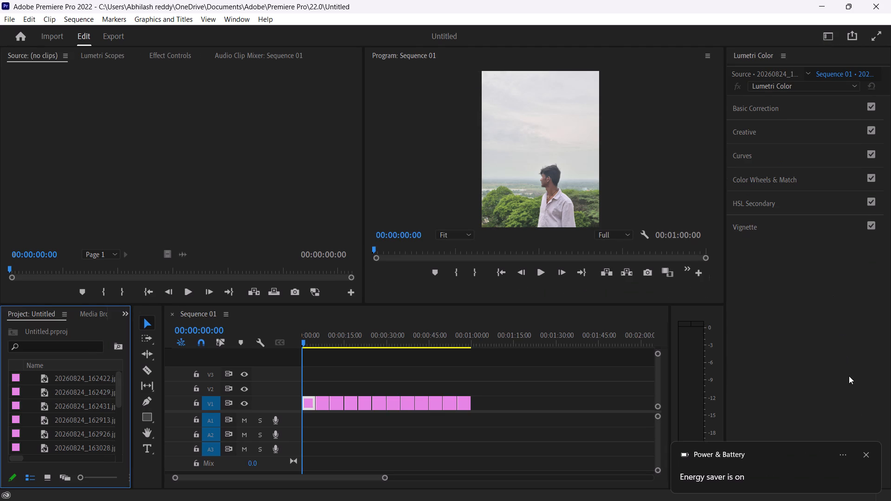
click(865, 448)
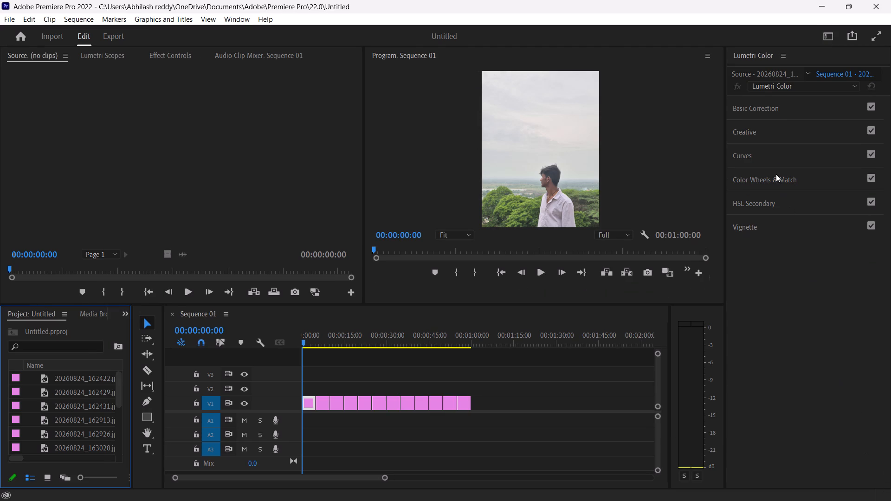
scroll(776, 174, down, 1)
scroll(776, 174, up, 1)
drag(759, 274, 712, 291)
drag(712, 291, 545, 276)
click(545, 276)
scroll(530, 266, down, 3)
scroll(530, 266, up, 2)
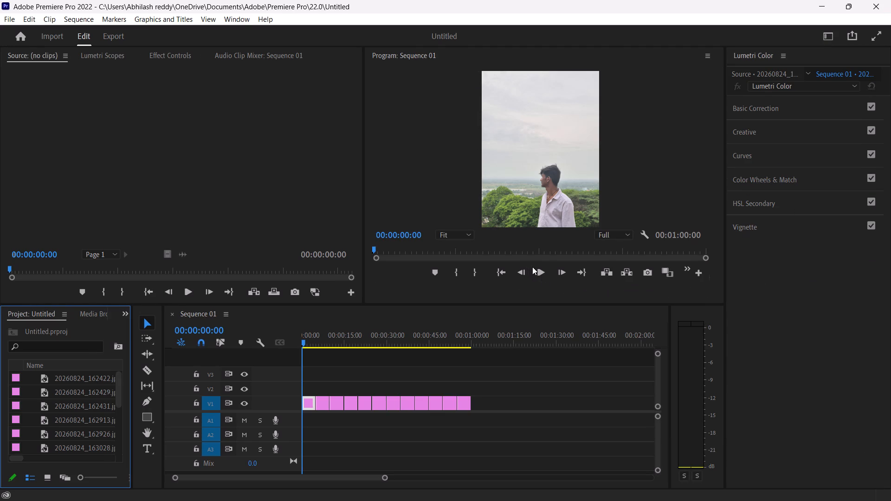
Play the sequence briefly from its start, stopping at 00:00:00:18.
click(536, 270)
click(536, 270)
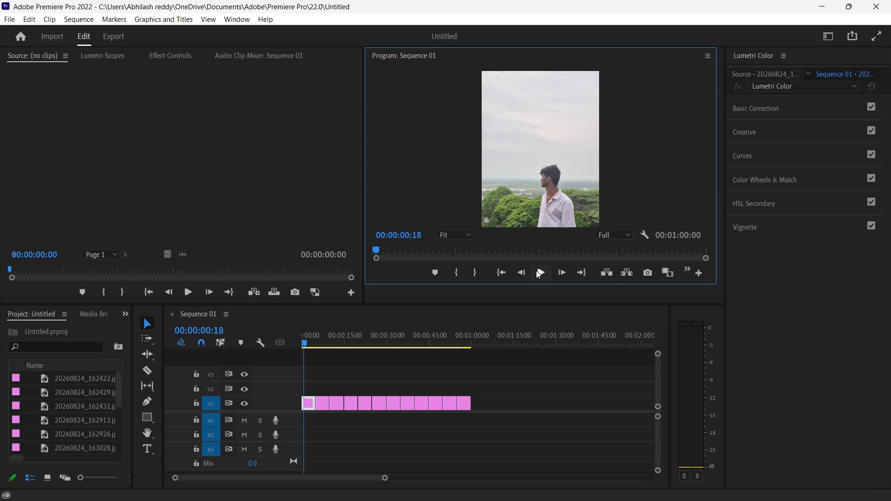
In the first clip's Basic Correction settings, adjust Temperature to about -34.5 and Tint to about -38.1.
click(762, 113)
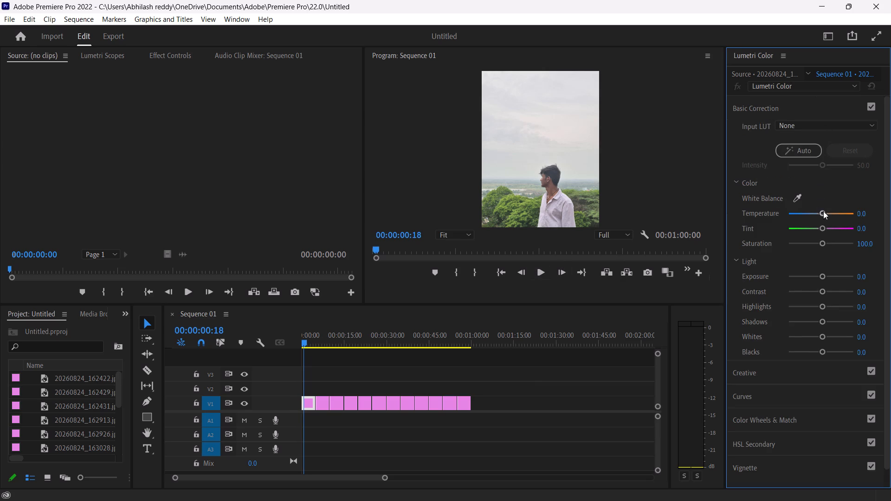
drag(823, 211, 801, 228)
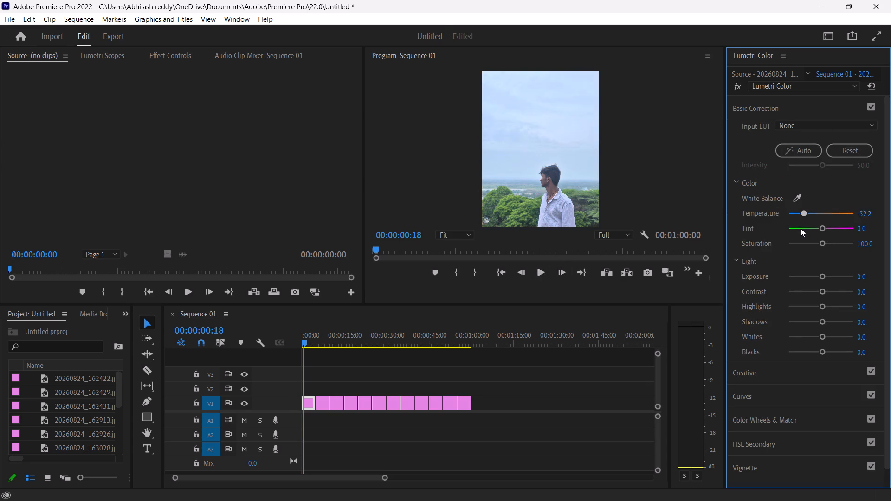
drag(801, 228, 822, 222)
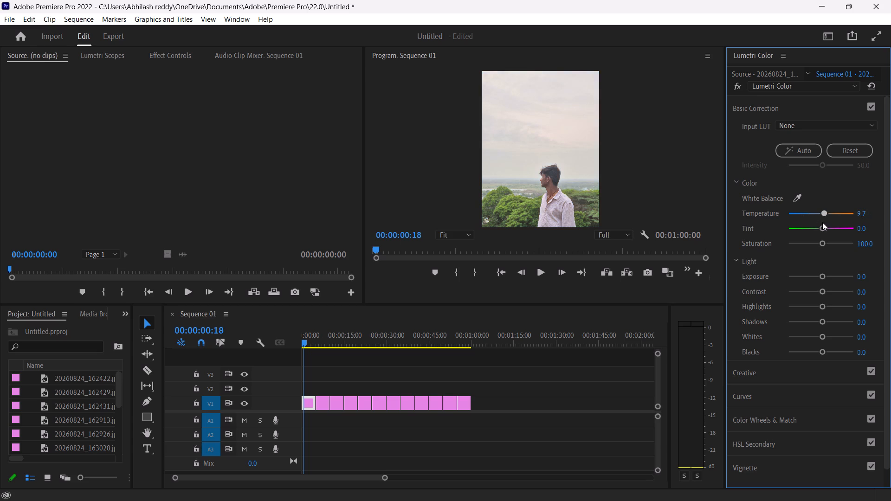
drag(822, 222, 817, 223)
drag(817, 223, 822, 218)
drag(822, 225, 807, 227)
drag(820, 214, 831, 211)
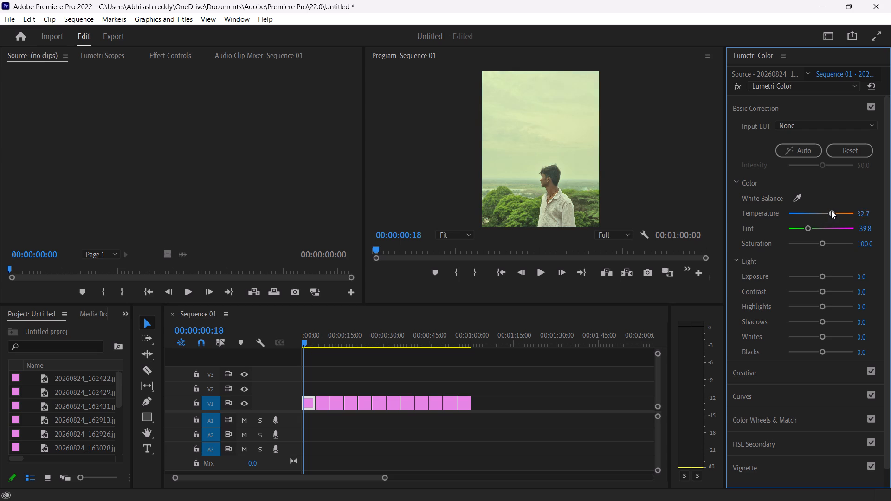
drag(831, 211, 839, 210)
drag(839, 210, 807, 223)
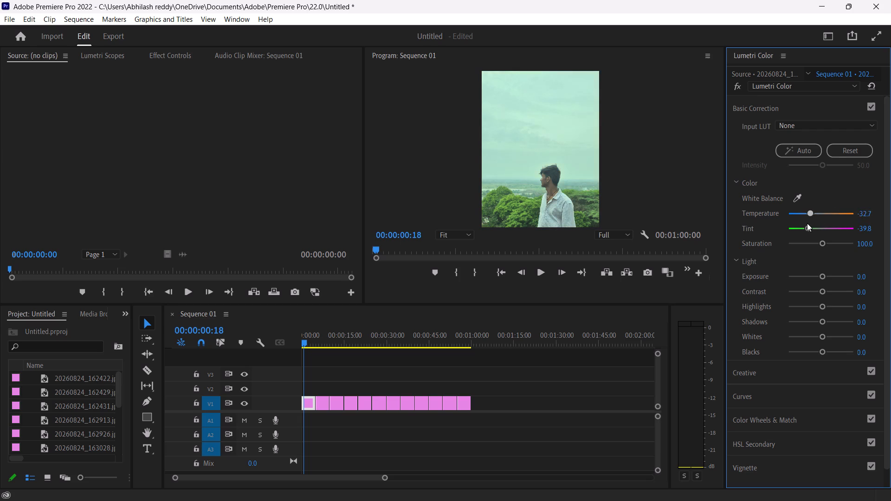
drag(807, 223, 797, 229)
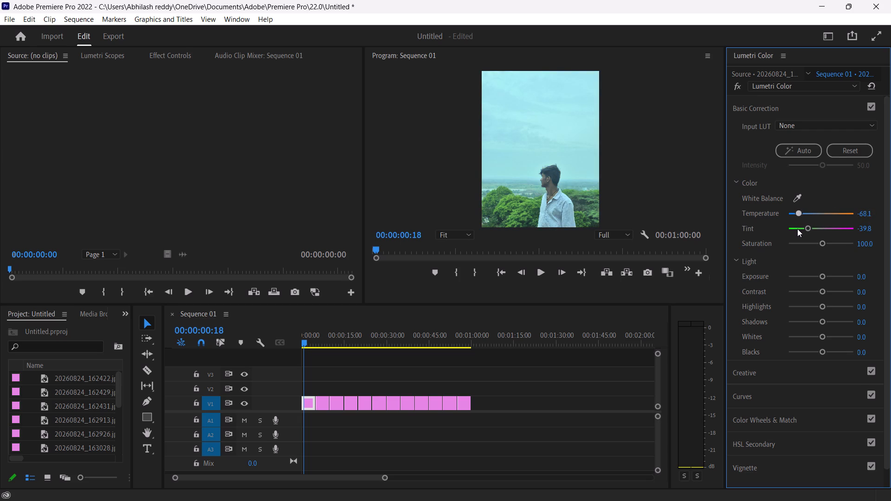
drag(797, 229, 800, 228)
drag(800, 228, 805, 219)
drag(805, 219, 808, 223)
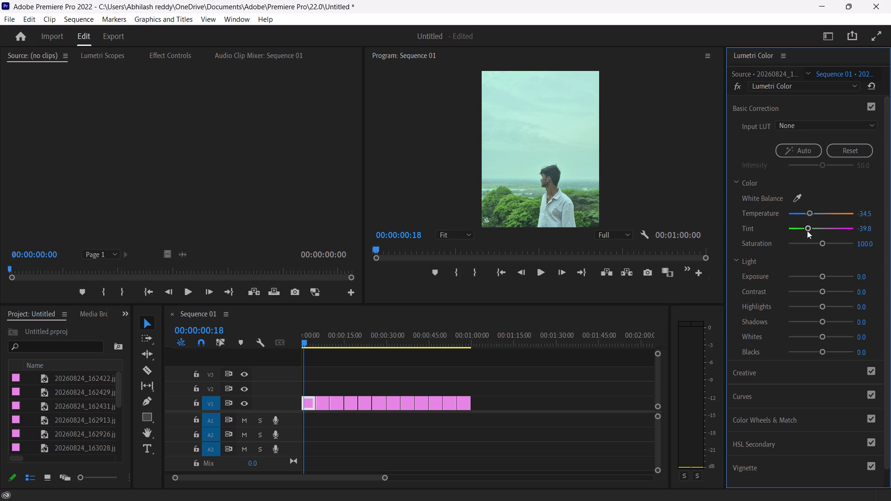
click(806, 229)
Raise the first clip's Saturation to 200 and adjust its Temperature to about -4.4.
drag(824, 241, 858, 241)
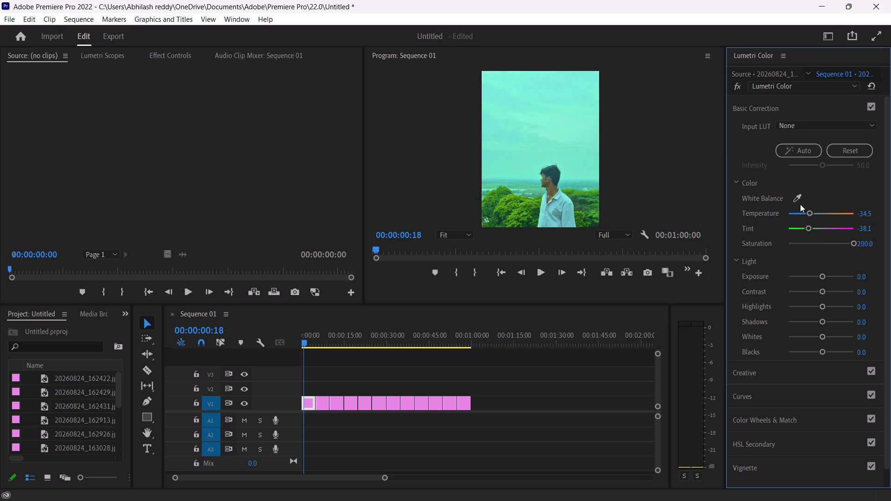
drag(809, 212, 814, 212)
drag(814, 212, 820, 213)
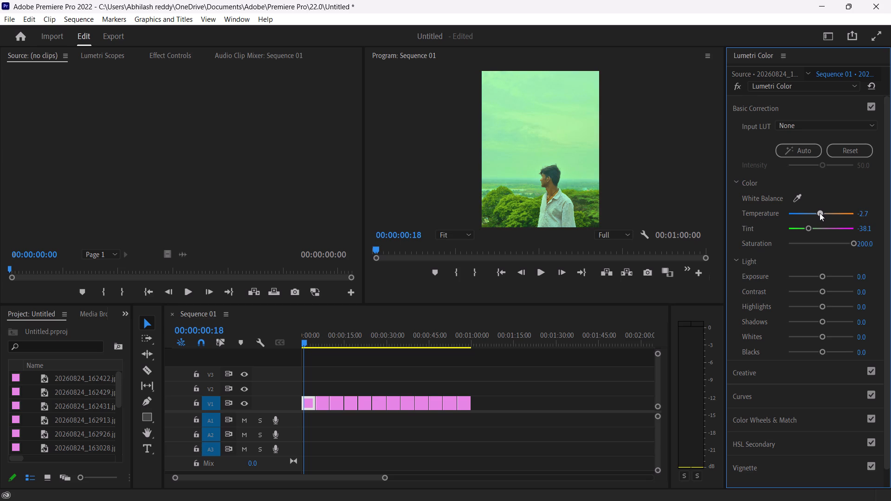
drag(820, 213, 818, 213)
Lower the first clip's Exposure to about -1.2 and raise its Contrast to about 9.7.
drag(825, 276, 830, 276)
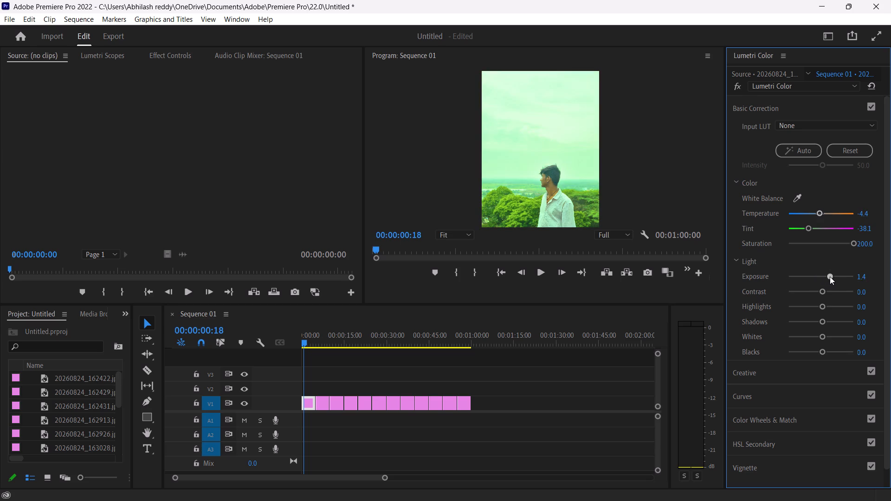
drag(830, 276, 814, 280)
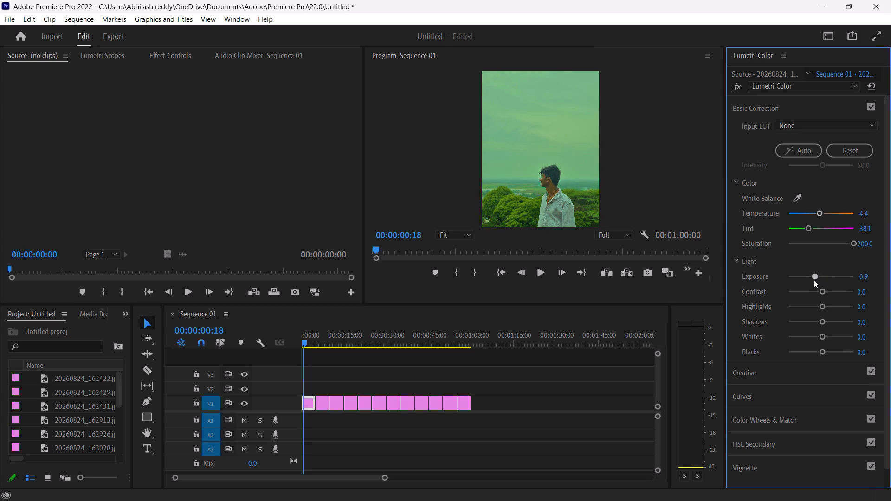
drag(814, 280, 812, 279)
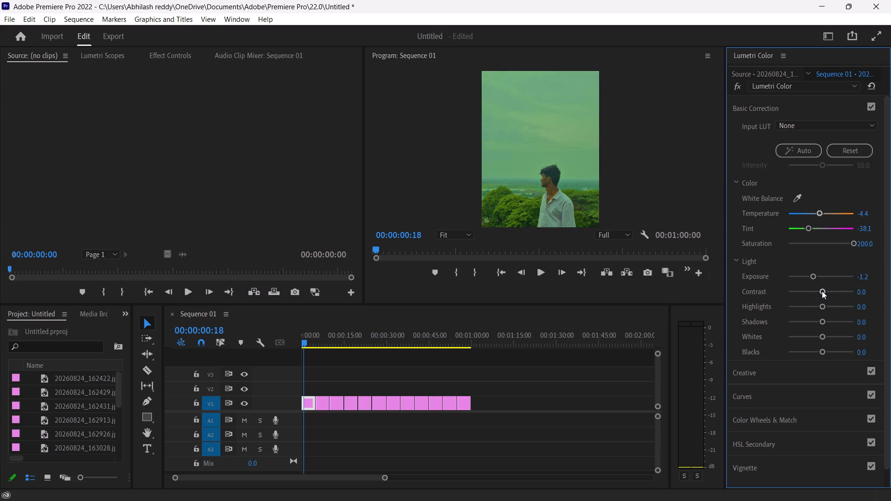
click(822, 291)
Lower the first clip's Highlights to about -29.2 in Basic Correction.
drag(821, 306, 809, 306)
drag(809, 306, 810, 304)
drag(810, 304, 811, 303)
drag(811, 303, 808, 309)
drag(808, 309, 807, 310)
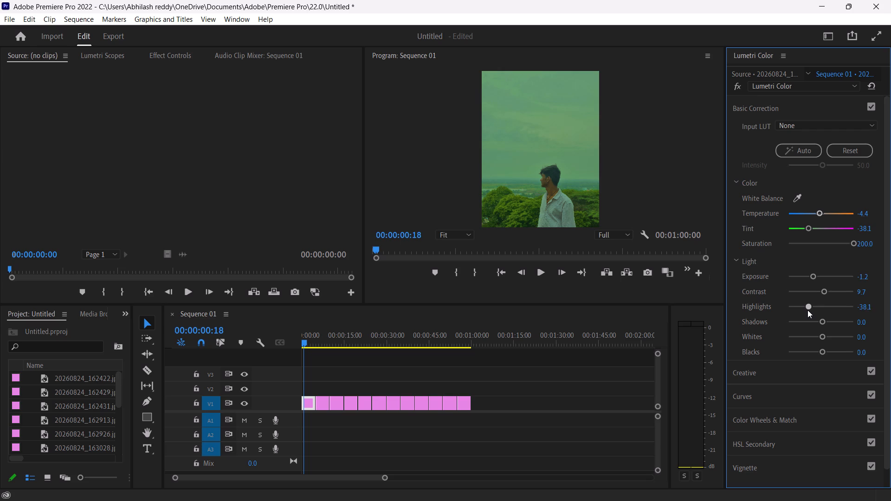
drag(807, 310, 810, 305)
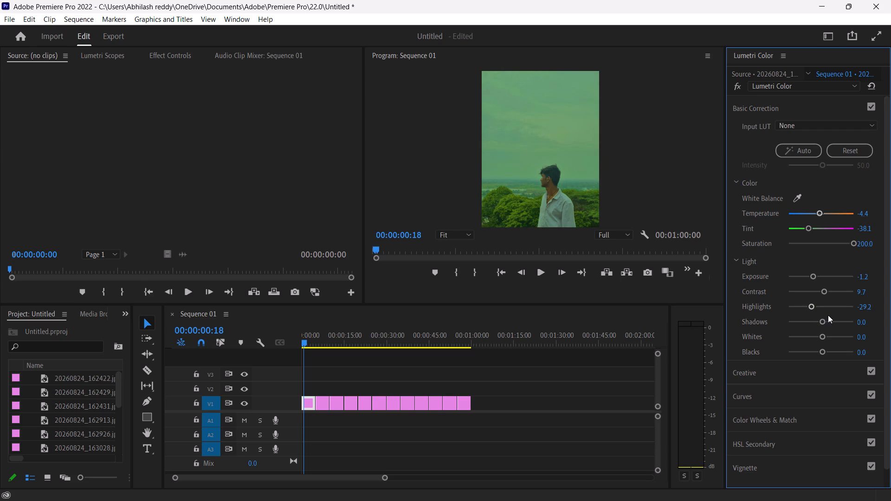
Fine-tune the first clip's tones with Shadows at about 4.4, Whites at about 8.0 and Blacks at about -9.7.
click(823, 320)
click(821, 335)
click(820, 350)
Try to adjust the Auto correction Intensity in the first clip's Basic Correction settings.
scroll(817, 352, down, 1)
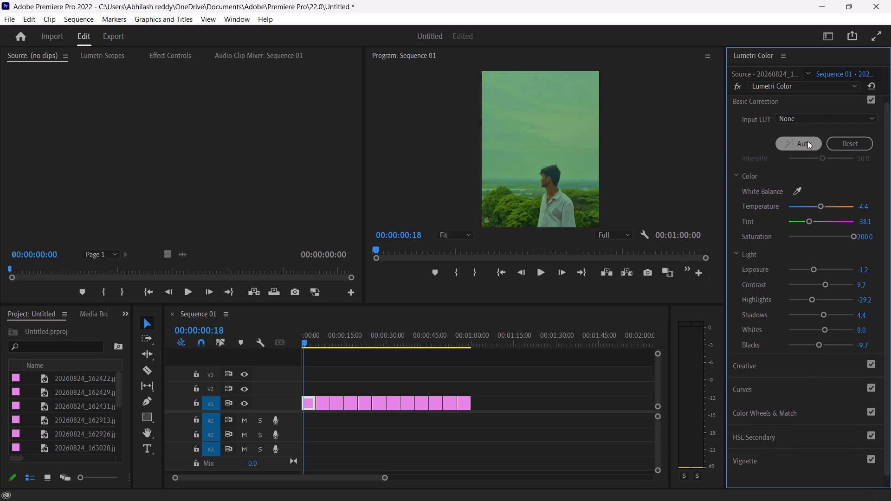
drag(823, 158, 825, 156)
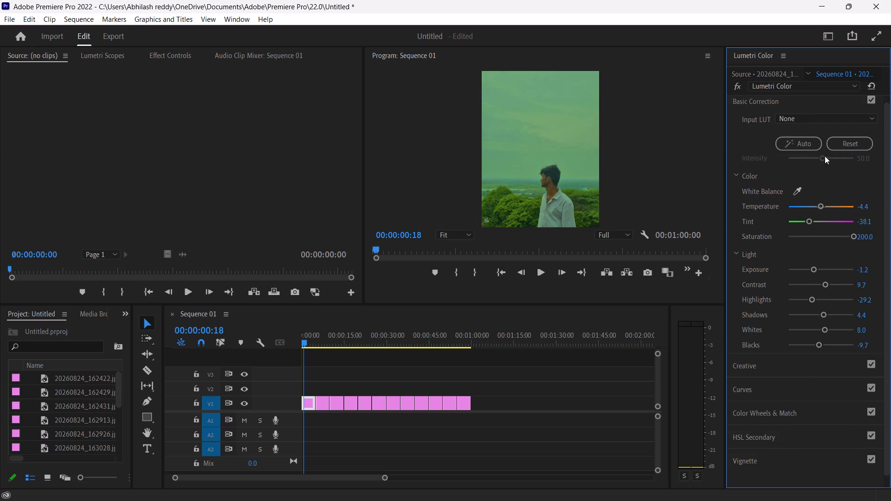
Apply the Auto correction to the first clip's Basic Correction settings.
drag(825, 156, 790, 140)
click(790, 140)
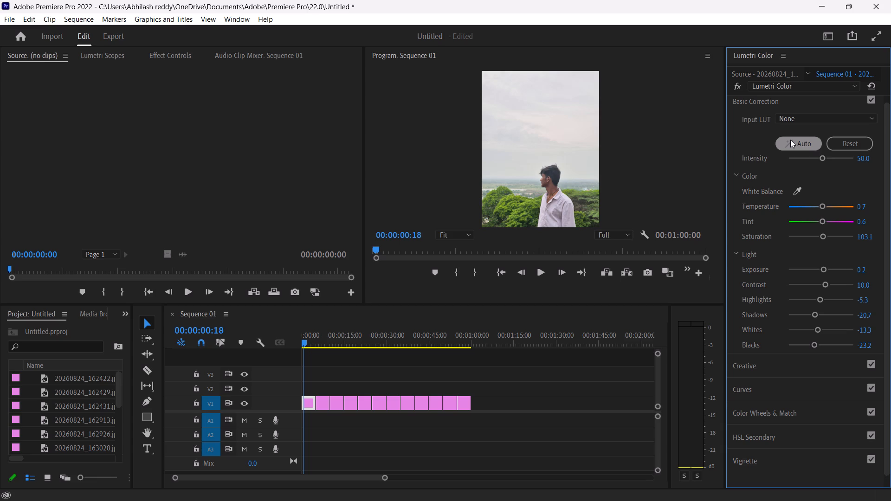
click(790, 140)
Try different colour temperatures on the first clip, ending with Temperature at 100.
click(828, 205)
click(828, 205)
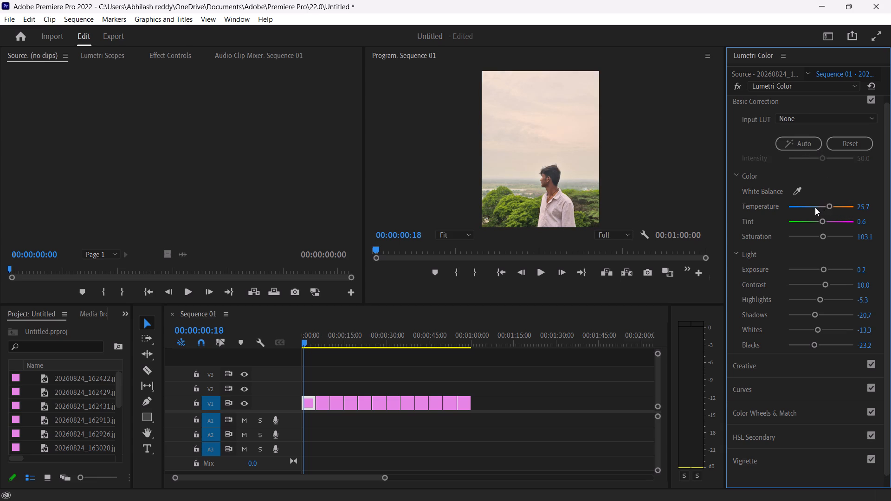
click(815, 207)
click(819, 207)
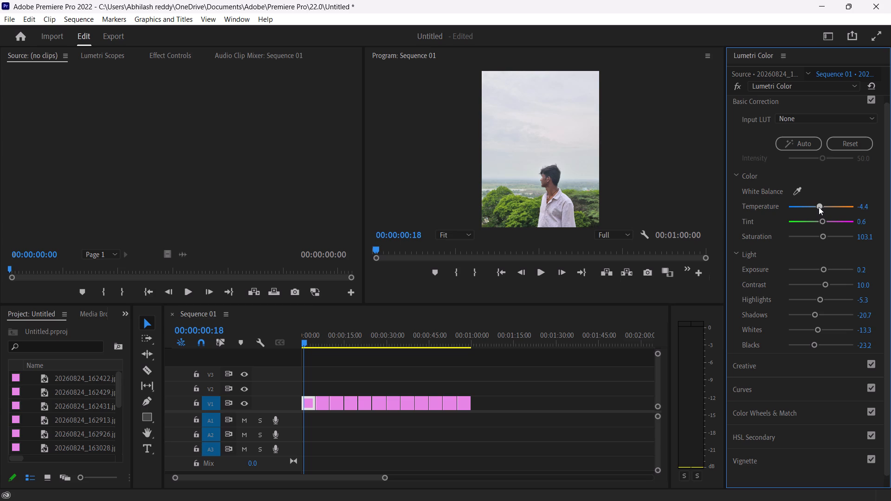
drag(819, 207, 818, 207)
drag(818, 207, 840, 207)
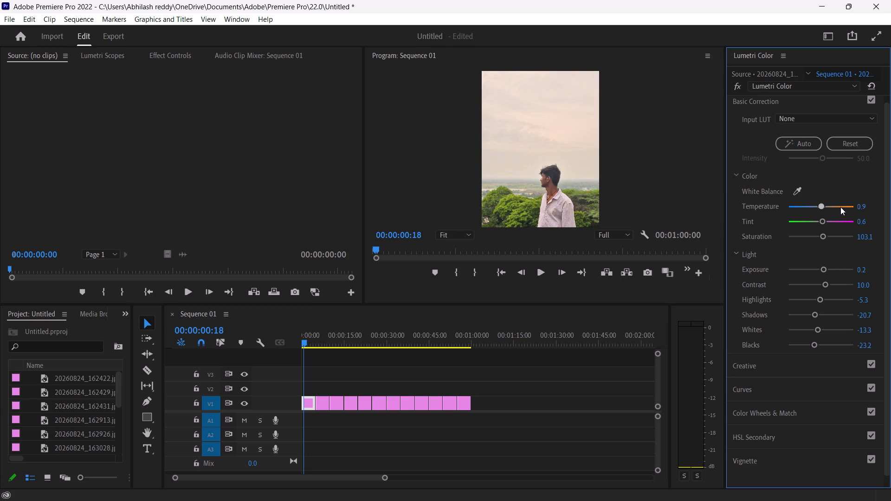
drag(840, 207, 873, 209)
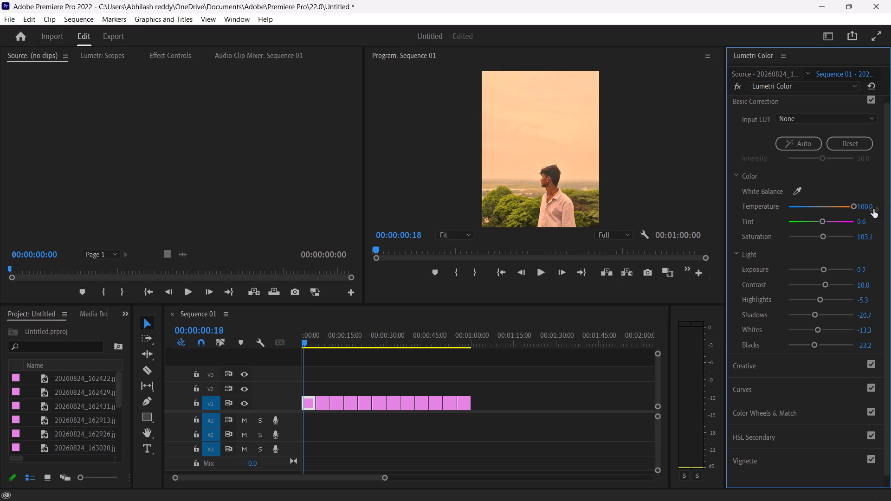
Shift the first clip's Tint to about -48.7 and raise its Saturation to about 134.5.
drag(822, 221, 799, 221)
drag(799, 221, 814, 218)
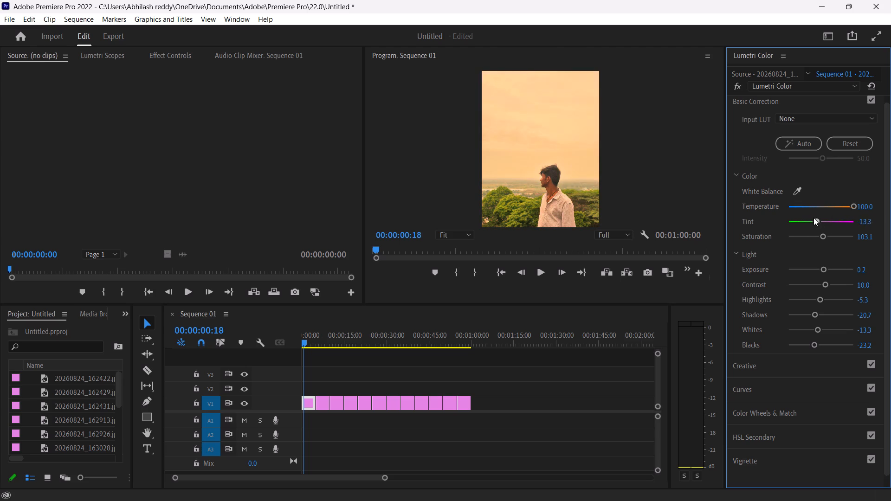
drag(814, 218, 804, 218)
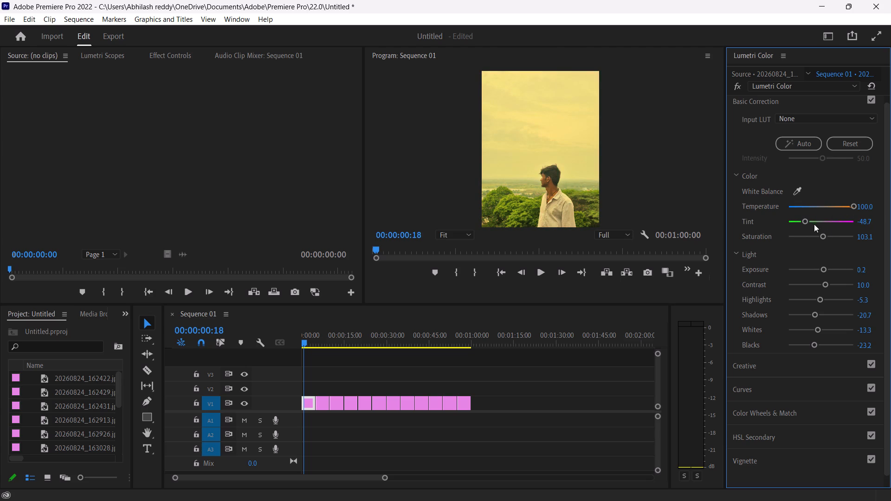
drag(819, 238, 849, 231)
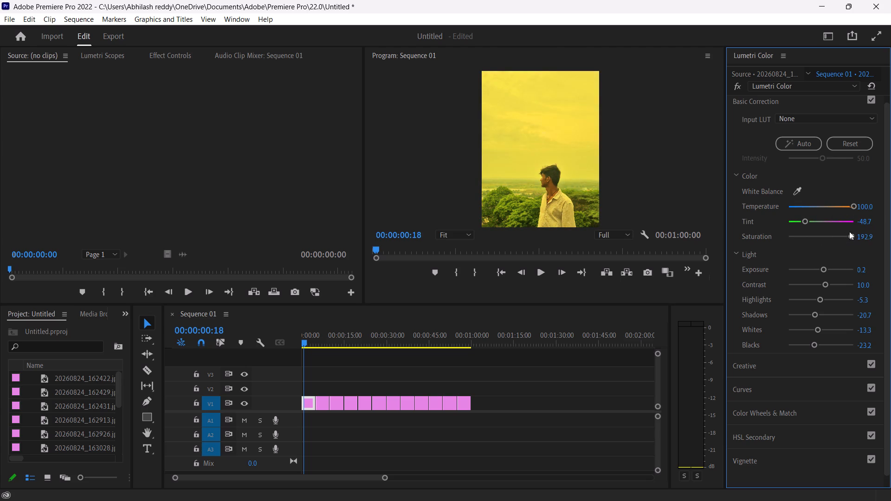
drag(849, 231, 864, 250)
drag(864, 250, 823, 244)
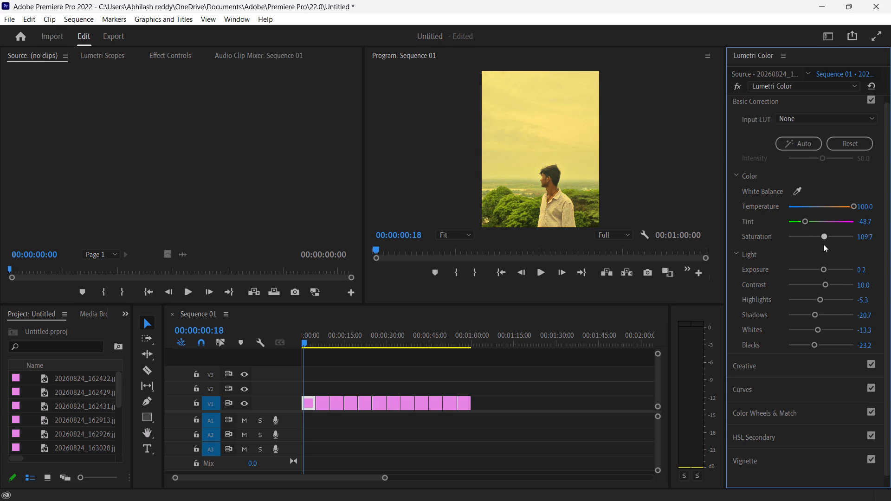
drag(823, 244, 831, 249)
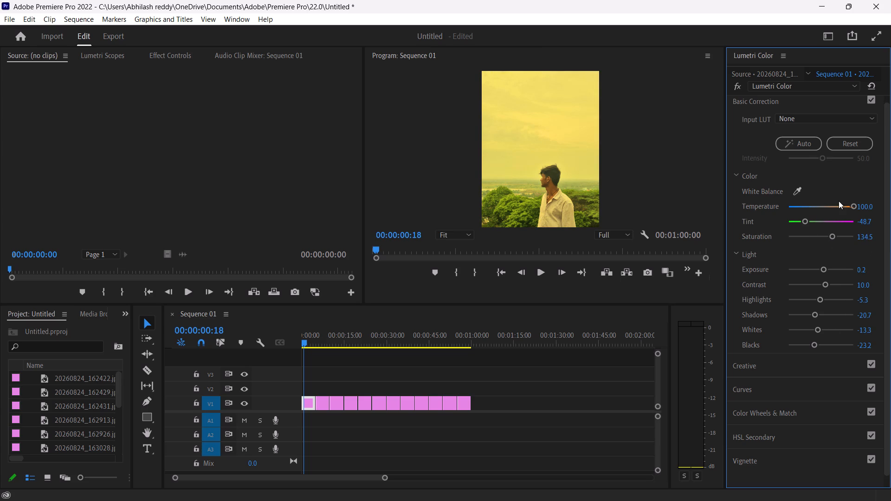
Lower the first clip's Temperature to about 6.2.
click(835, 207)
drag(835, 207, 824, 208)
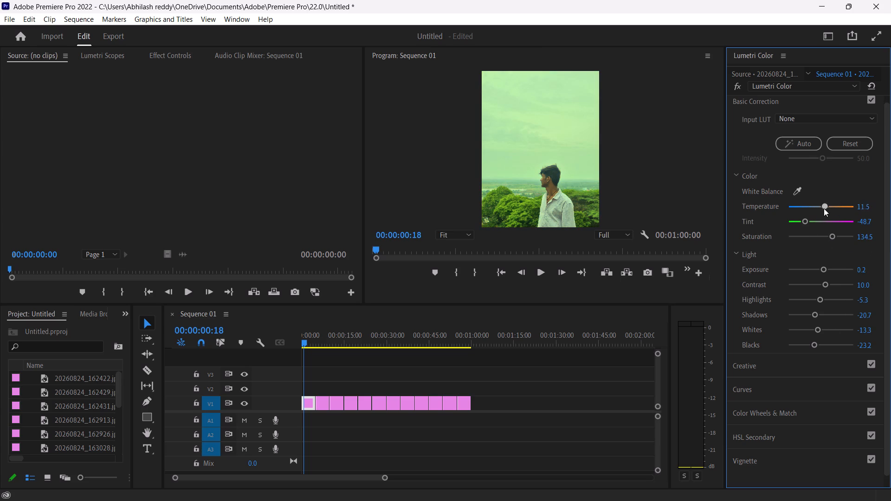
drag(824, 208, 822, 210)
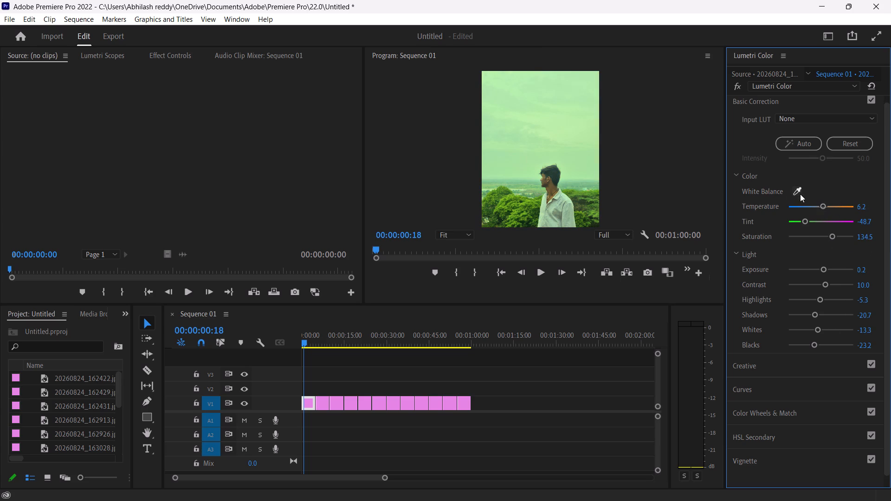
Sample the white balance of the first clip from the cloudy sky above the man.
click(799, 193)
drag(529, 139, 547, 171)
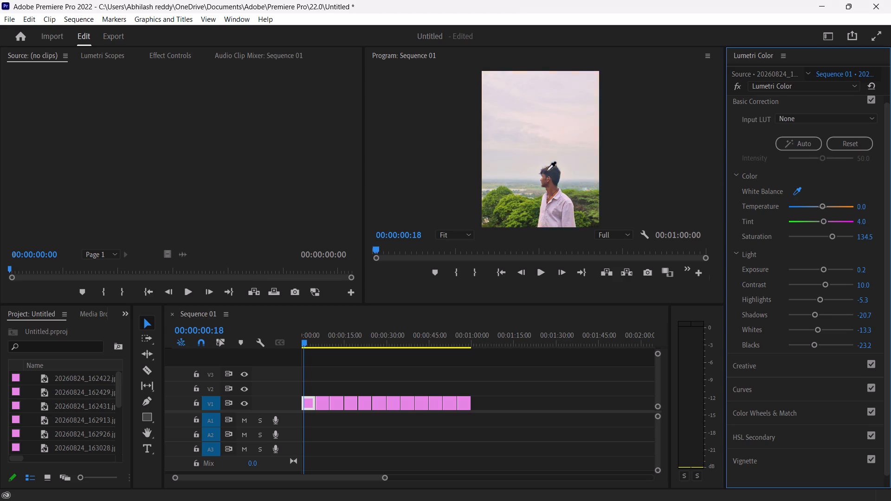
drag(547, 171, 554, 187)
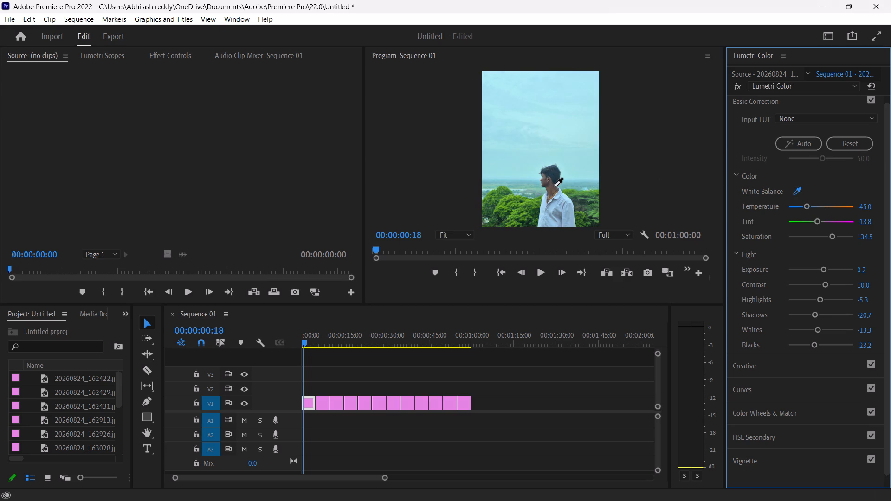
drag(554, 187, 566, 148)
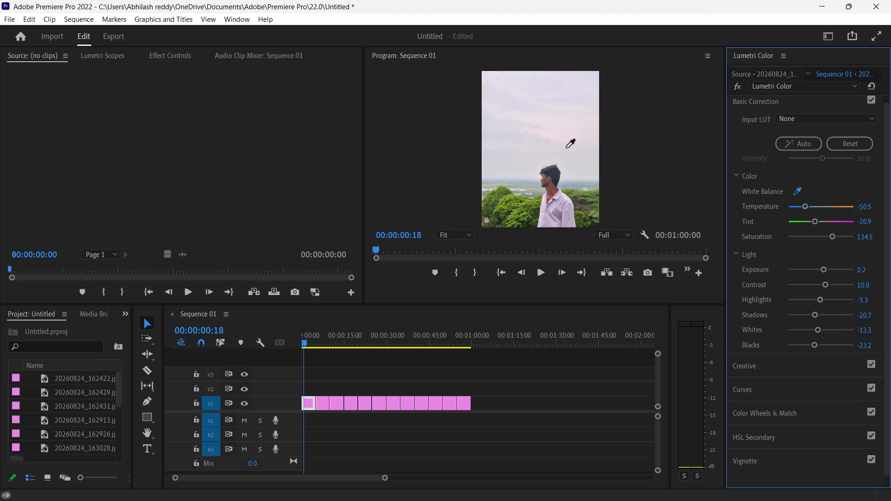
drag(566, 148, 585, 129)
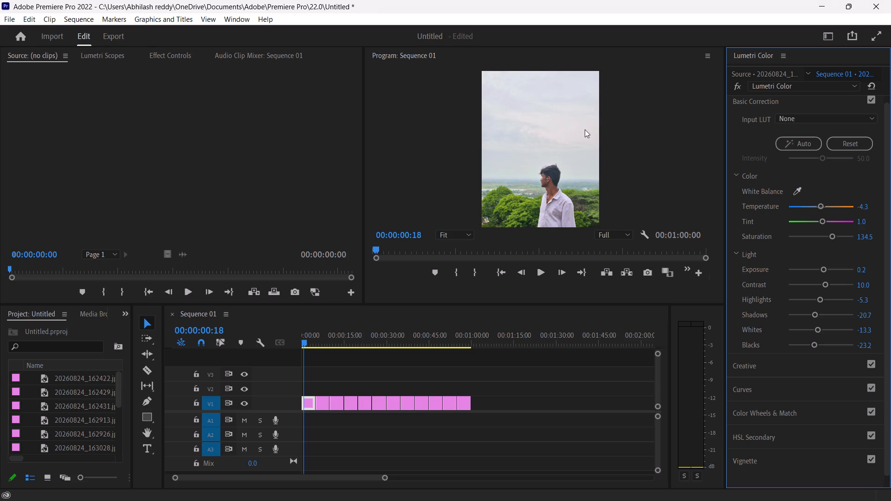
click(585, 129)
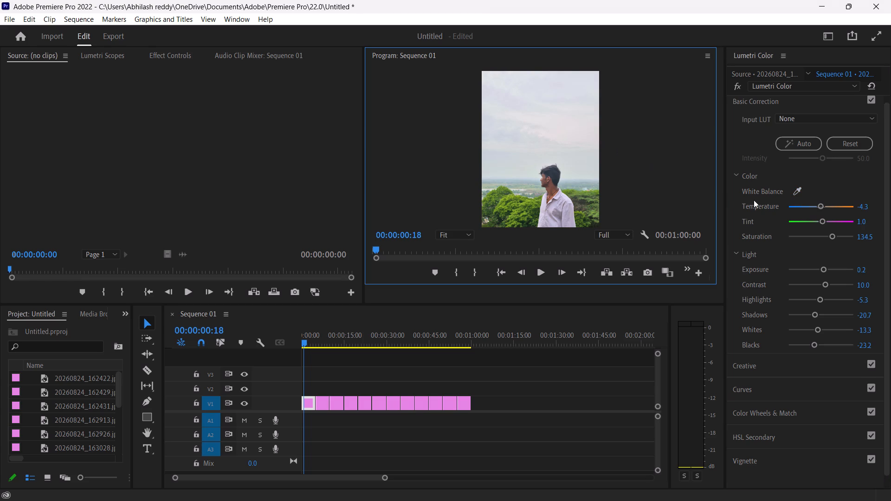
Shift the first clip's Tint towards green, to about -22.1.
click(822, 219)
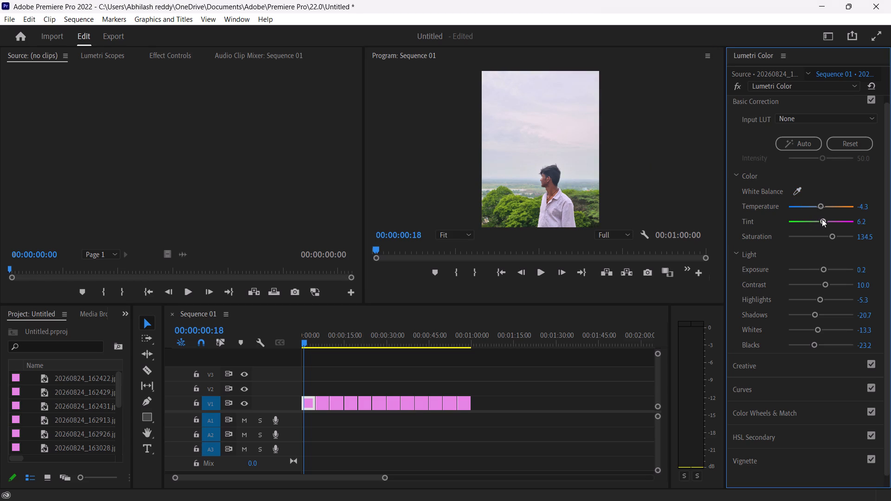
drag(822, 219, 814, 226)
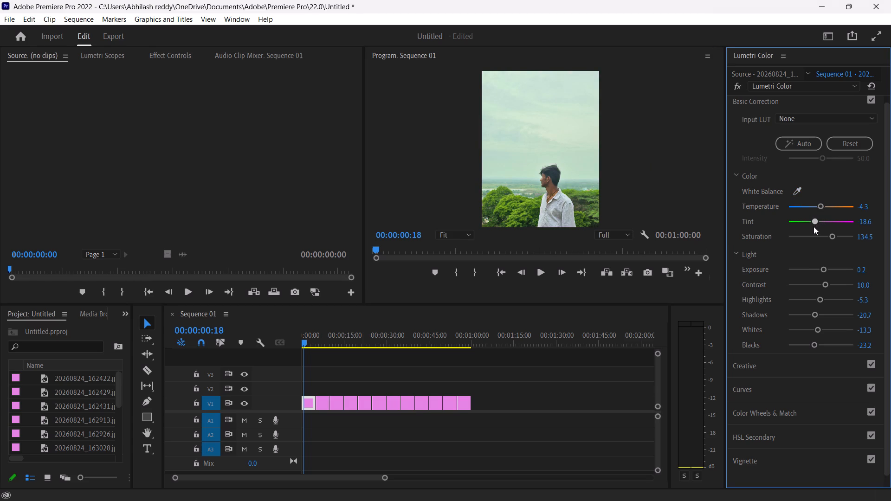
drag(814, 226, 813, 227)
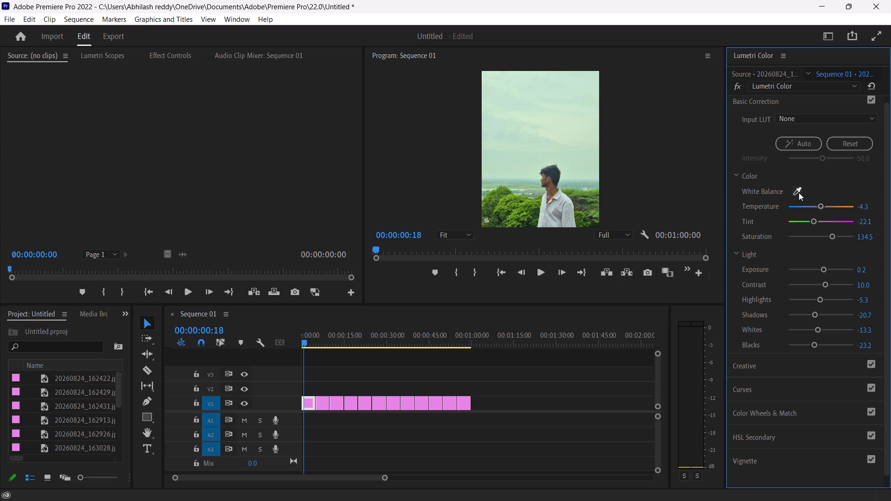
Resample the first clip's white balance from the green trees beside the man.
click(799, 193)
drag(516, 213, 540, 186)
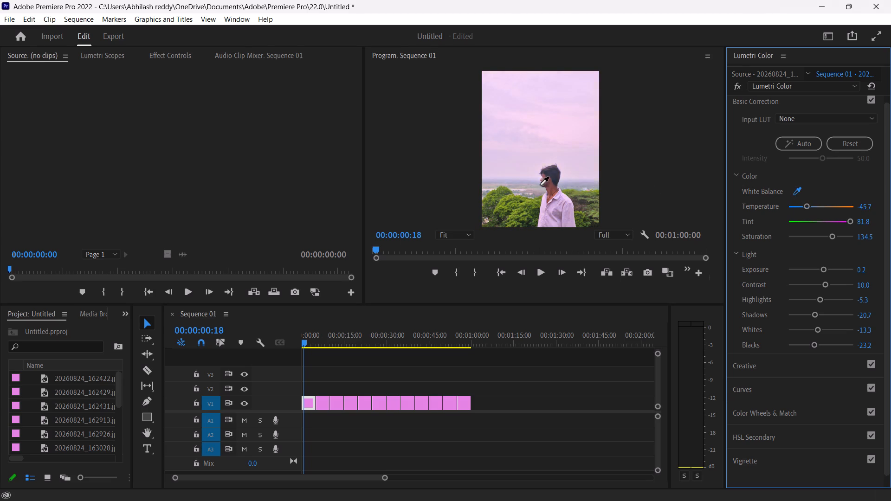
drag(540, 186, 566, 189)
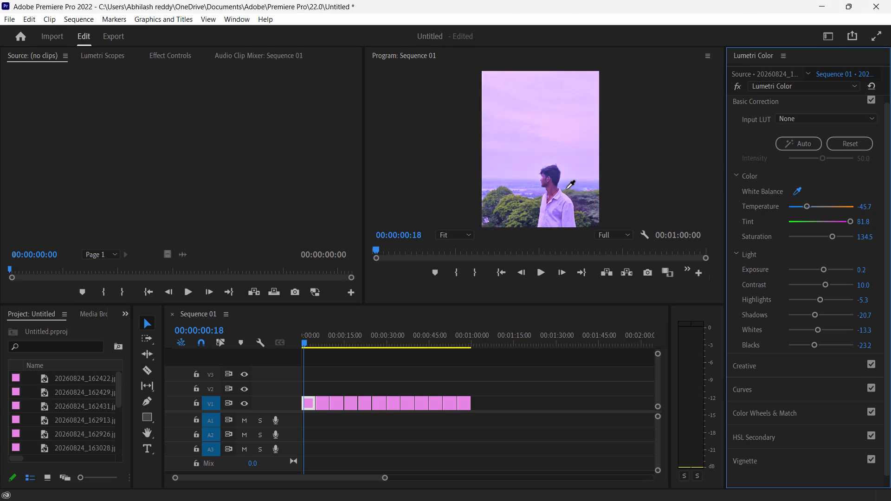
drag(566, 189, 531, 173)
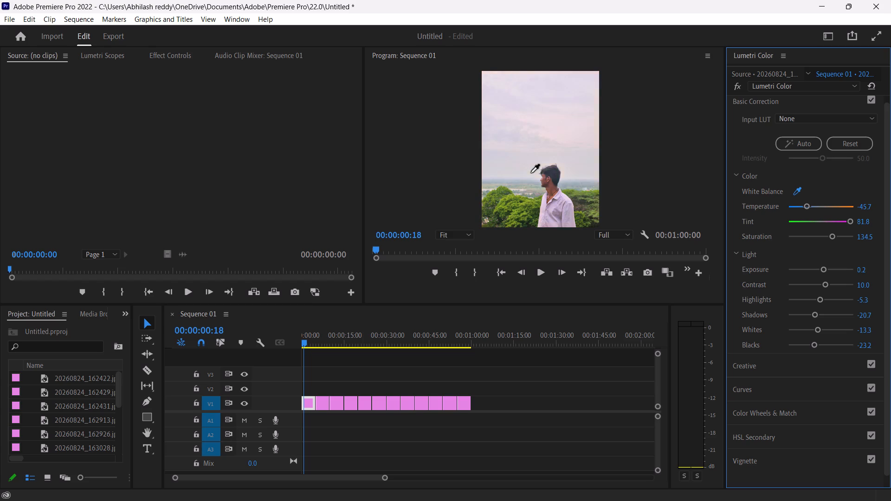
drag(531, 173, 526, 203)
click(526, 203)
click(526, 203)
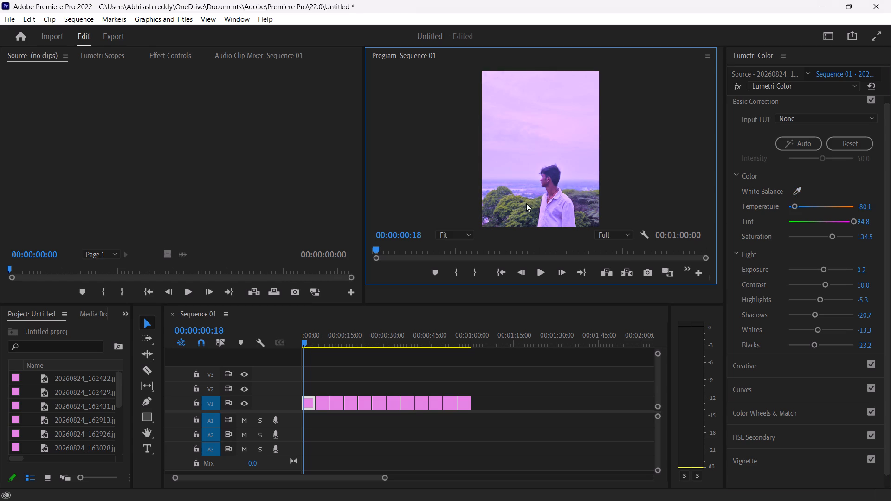
Set the first clip's Temperature to about -2.7 and its Tint to about -43.4.
click(808, 218)
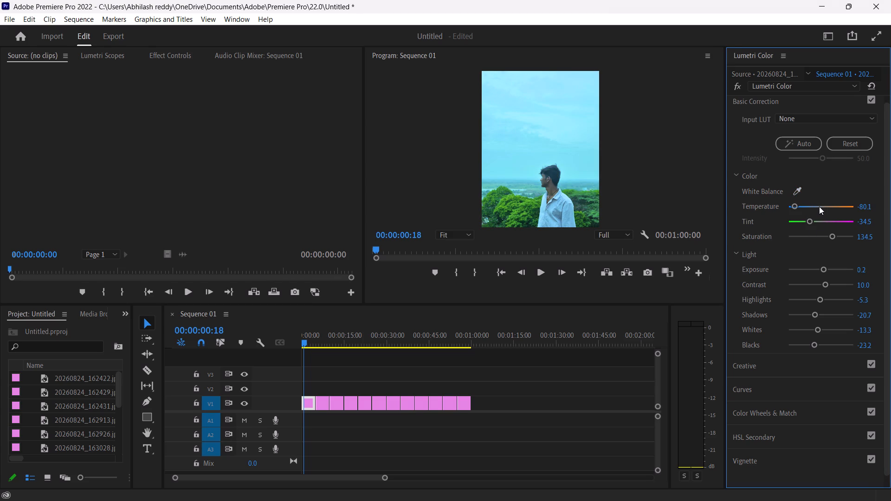
click(819, 206)
click(819, 206)
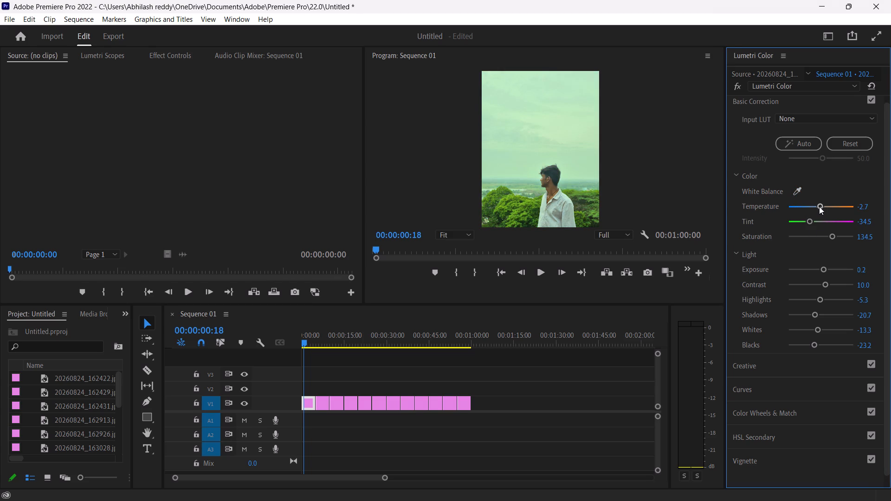
click(806, 218)
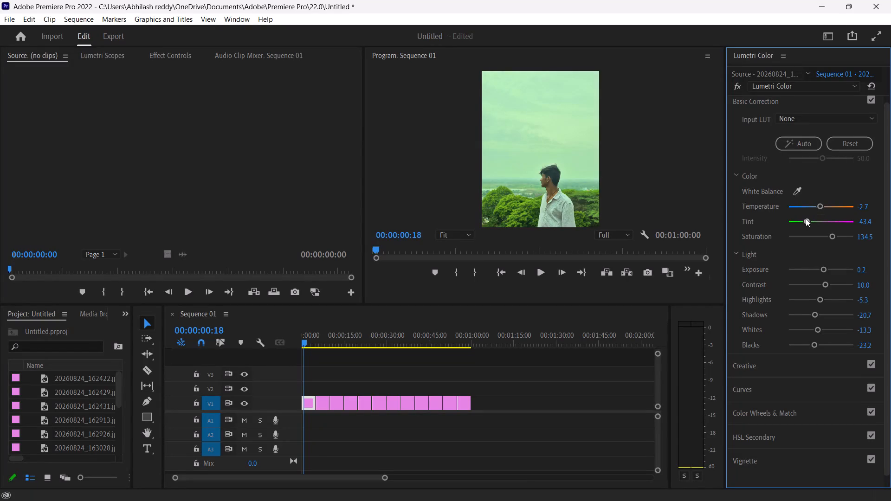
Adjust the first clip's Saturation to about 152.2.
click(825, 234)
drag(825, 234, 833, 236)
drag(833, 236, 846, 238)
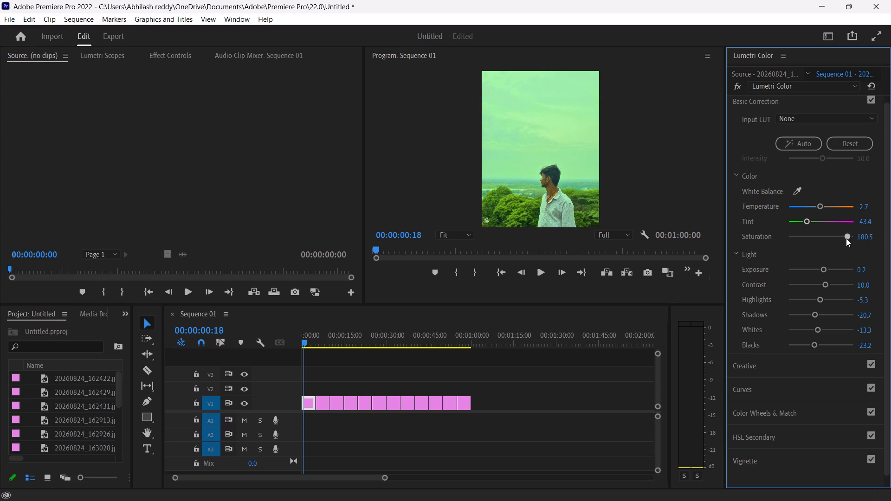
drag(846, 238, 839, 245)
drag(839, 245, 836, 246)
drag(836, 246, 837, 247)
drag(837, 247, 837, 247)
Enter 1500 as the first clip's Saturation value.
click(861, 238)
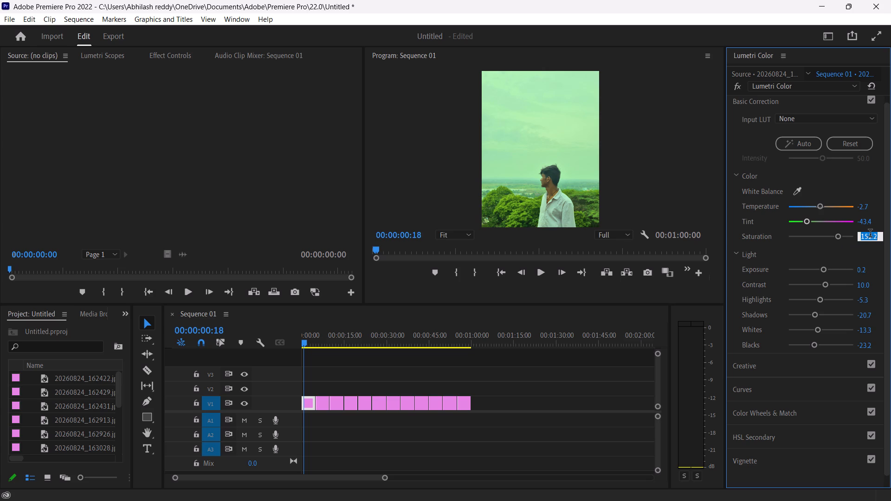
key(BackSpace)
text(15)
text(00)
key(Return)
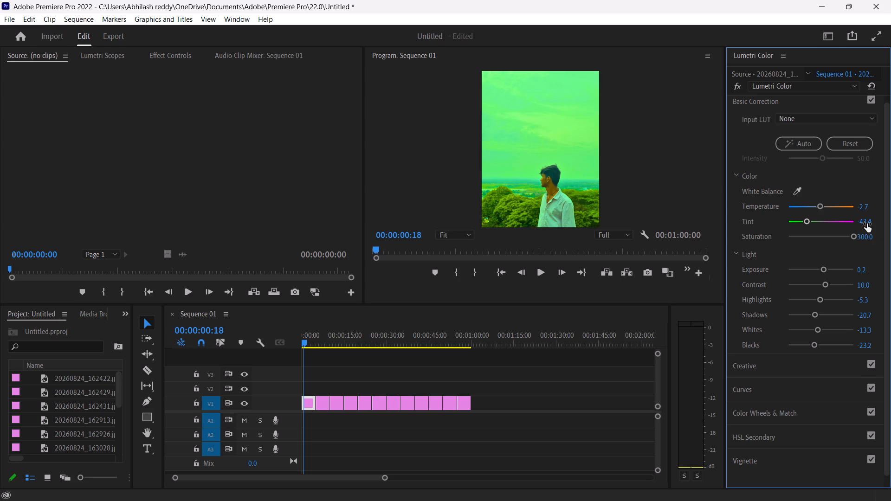
Set the first clip's Temperature to -2.5.
click(865, 205)
key(BackSpace)
text(-2.)
key(5)
key(Return)
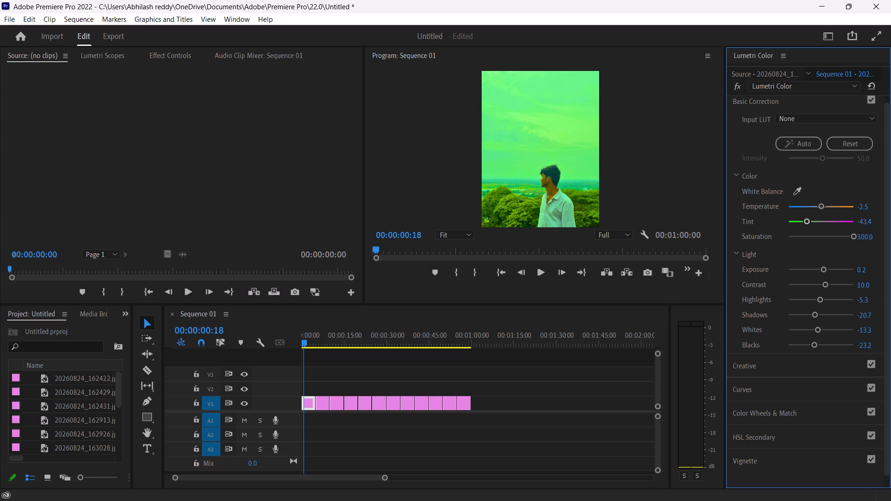
Set the first clip's Tint to -43.5.
click(867, 222)
key(BackSpace)
text(-43)
key(period)
key(5)
key(Return)
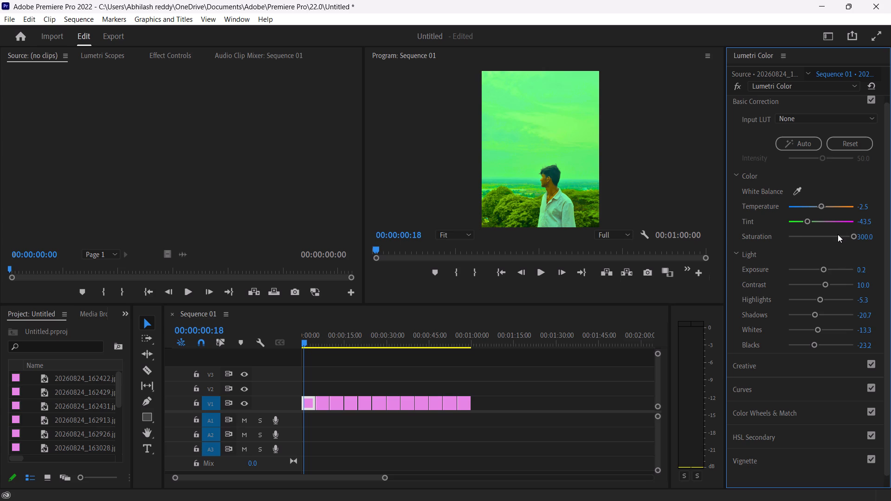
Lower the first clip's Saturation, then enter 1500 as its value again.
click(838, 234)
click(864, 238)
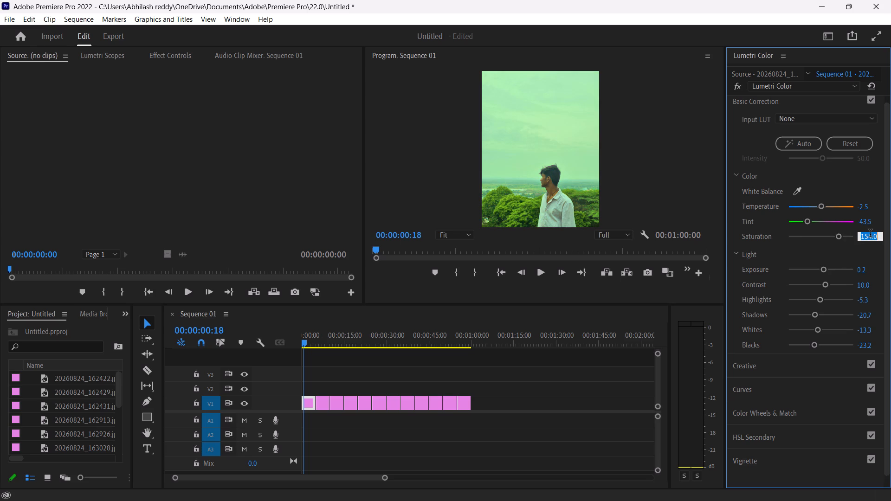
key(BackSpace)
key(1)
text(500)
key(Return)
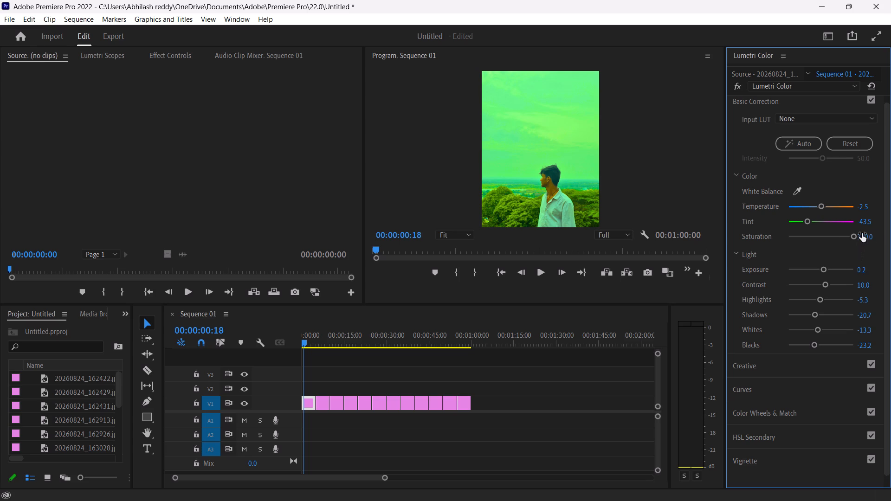
Set the first clip's Saturation to 150.
click(862, 233)
key(BackSpace)
text(150)
key(Return)
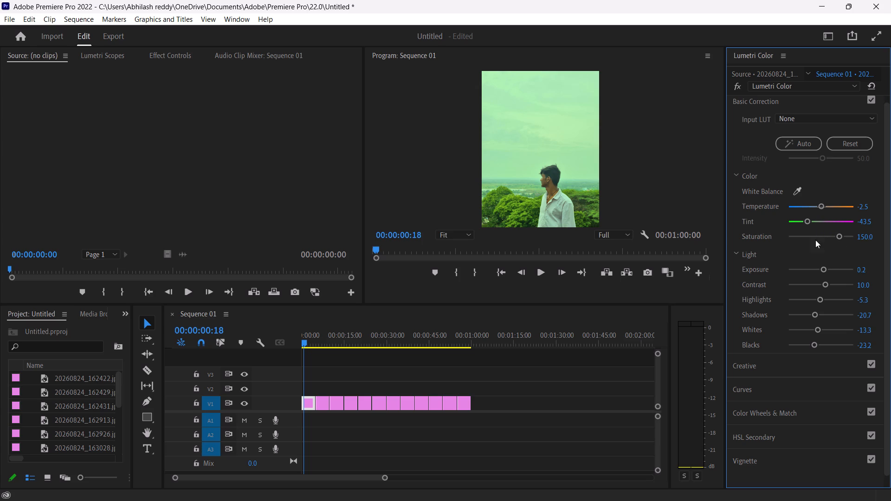
Set the first clip's Exposure to about 0.3 and raise its Contrast to about 32.7.
click(824, 268)
drag(827, 282, 833, 282)
drag(833, 282, 848, 288)
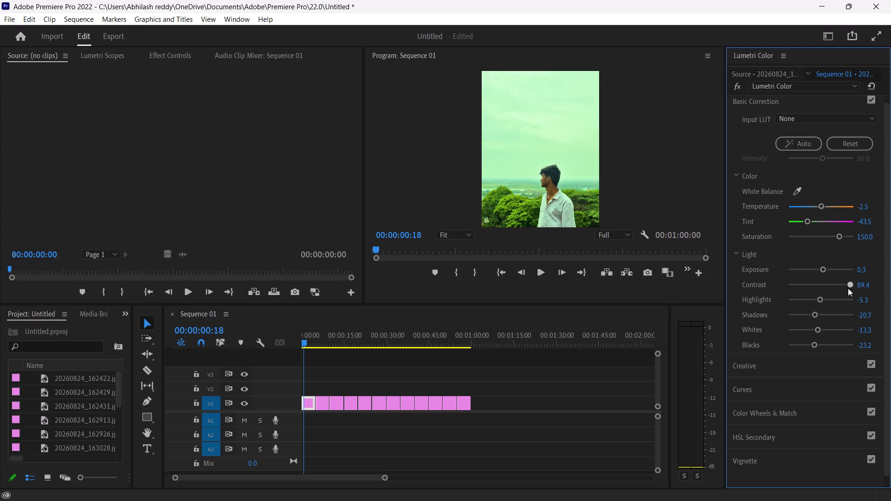
drag(848, 288, 831, 293)
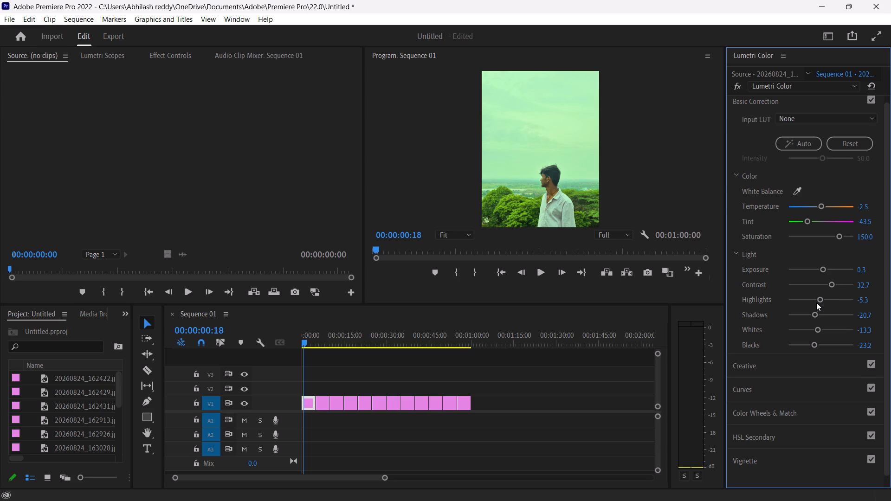
Raise the first clip's Highlights to about 71.7 and lower its Shadows to about -32.7.
drag(820, 299, 840, 299)
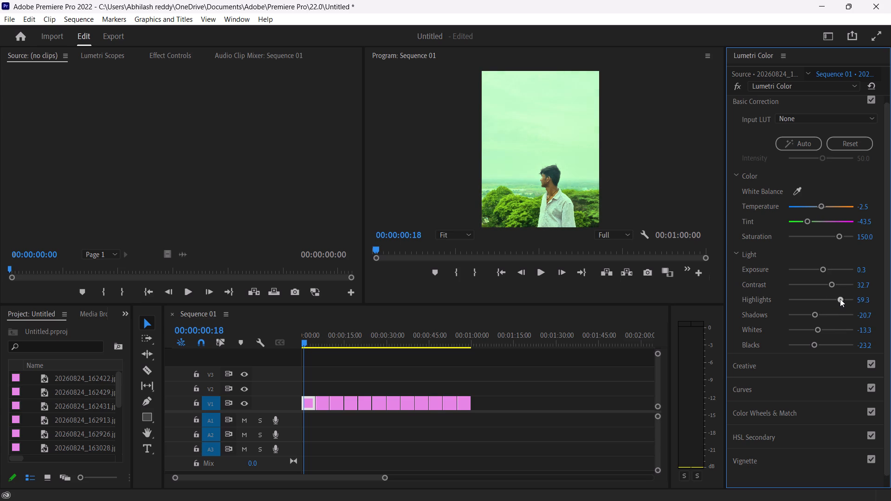
drag(840, 299, 843, 298)
drag(816, 315, 812, 314)
drag(812, 314, 822, 312)
drag(822, 312, 809, 313)
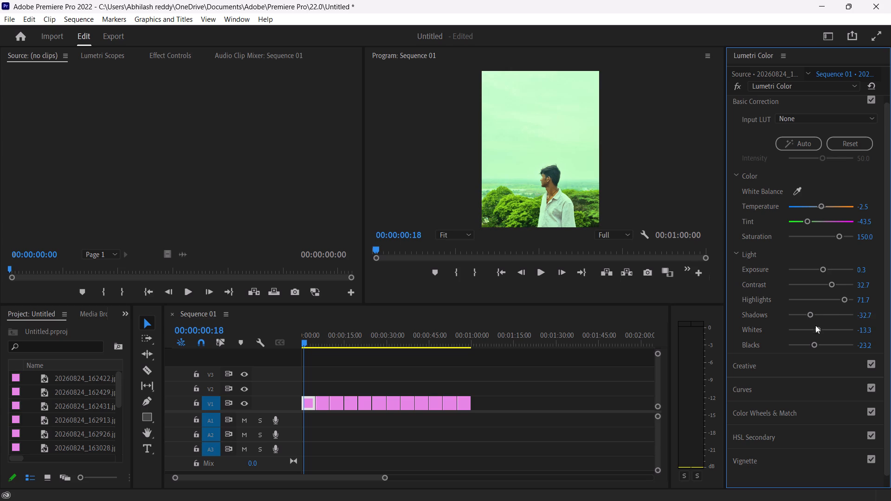
Lower the first clip's Whites to about -32.7 and its Blacks to about -61.1.
drag(820, 329, 809, 328)
drag(809, 328, 809, 328)
drag(815, 341, 800, 340)
drag(800, 340, 800, 340)
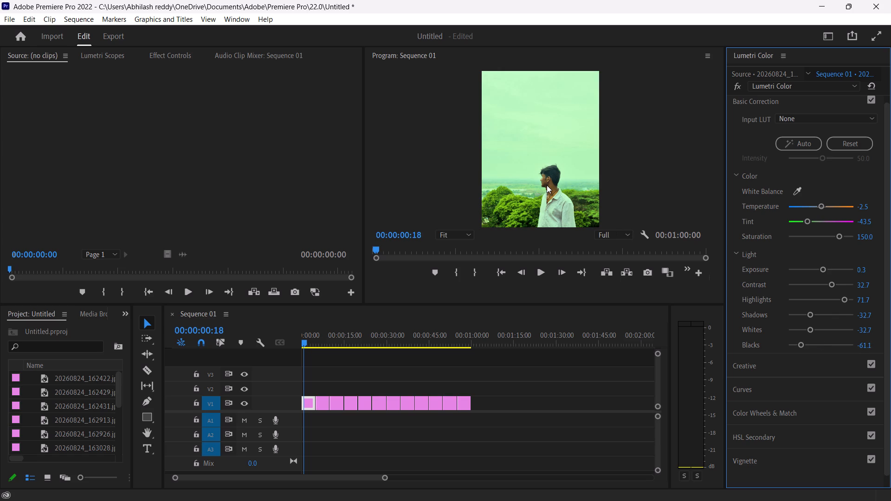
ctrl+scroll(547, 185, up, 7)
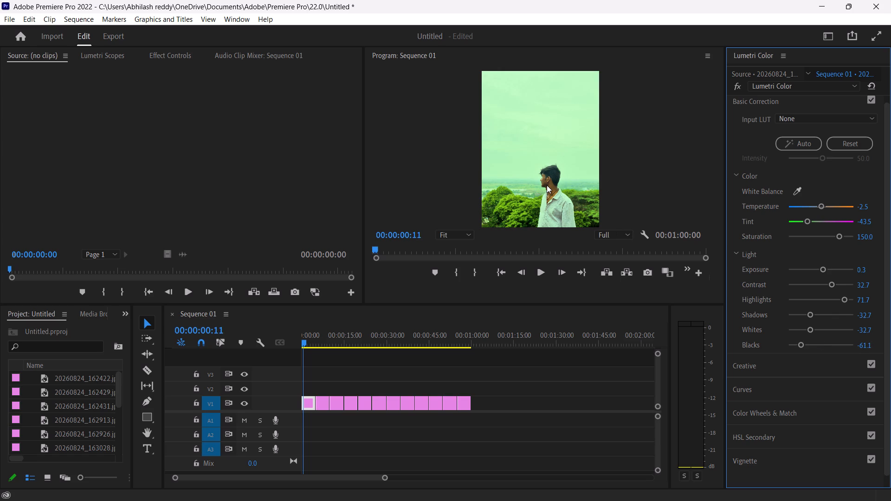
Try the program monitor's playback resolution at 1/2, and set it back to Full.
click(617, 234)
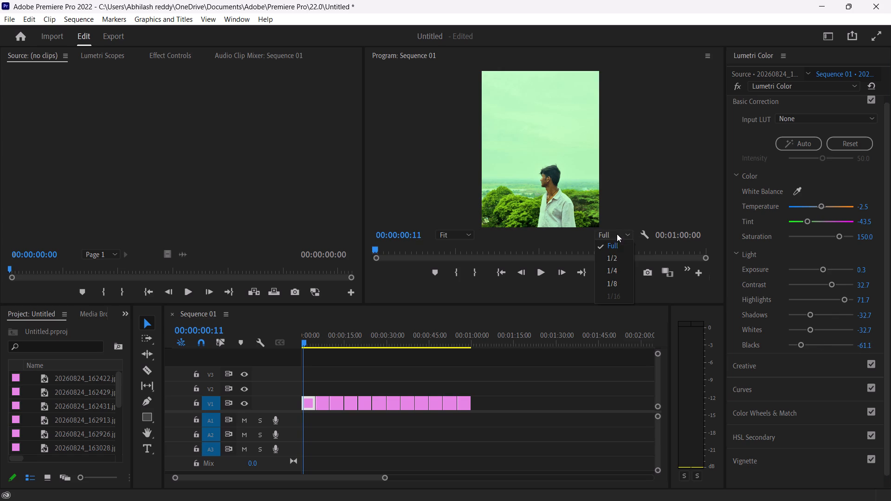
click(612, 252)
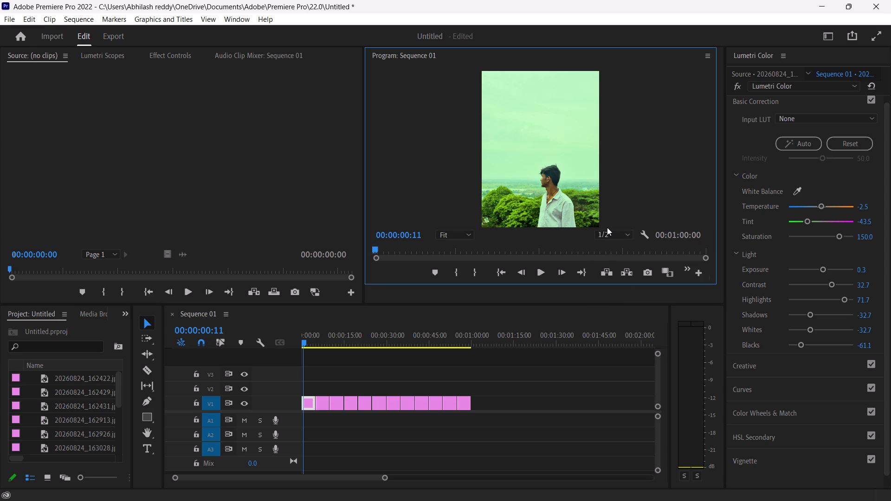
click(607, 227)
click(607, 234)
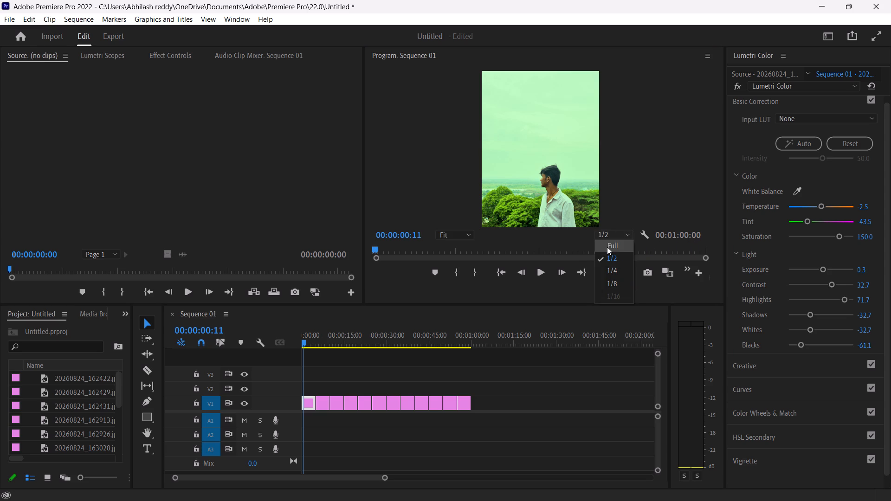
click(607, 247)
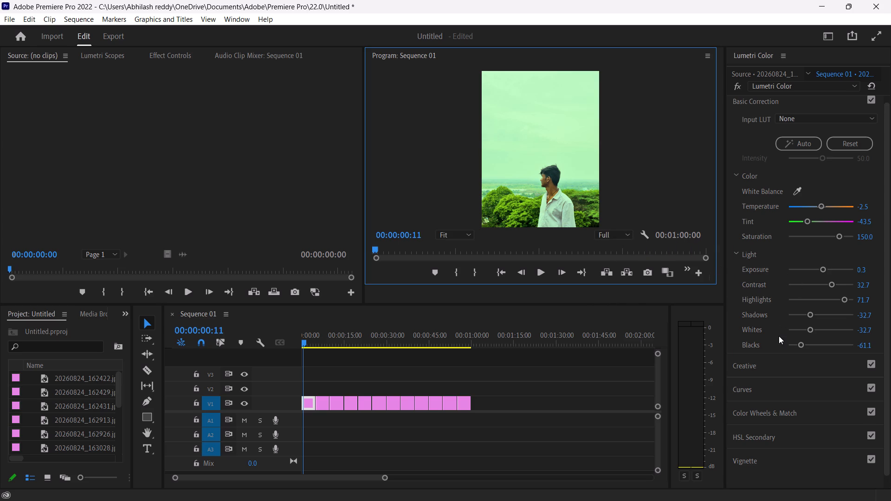
Raise the first clip's Blacks to about -54.0 in the Basic Correction light settings.
scroll(779, 336, down, 1)
click(800, 328)
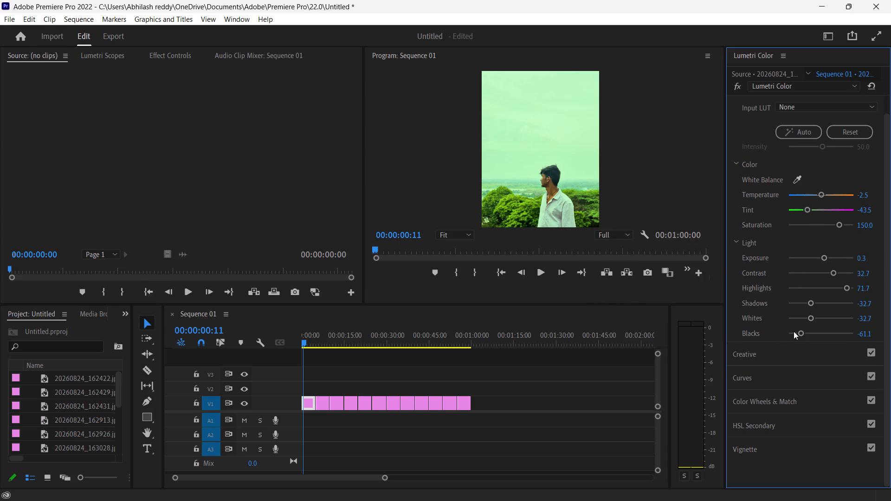
click(802, 331)
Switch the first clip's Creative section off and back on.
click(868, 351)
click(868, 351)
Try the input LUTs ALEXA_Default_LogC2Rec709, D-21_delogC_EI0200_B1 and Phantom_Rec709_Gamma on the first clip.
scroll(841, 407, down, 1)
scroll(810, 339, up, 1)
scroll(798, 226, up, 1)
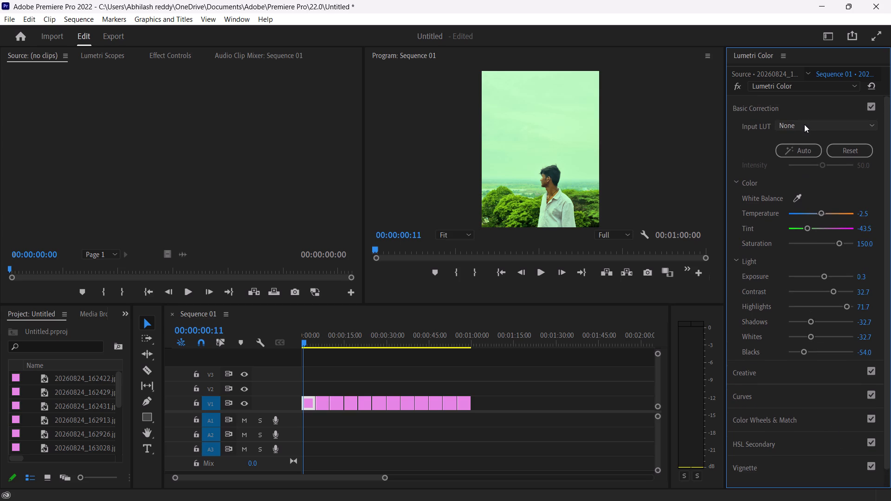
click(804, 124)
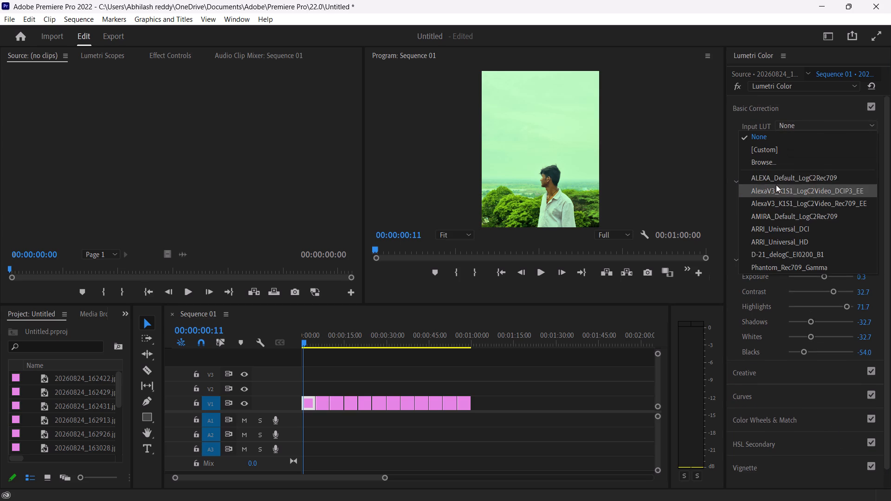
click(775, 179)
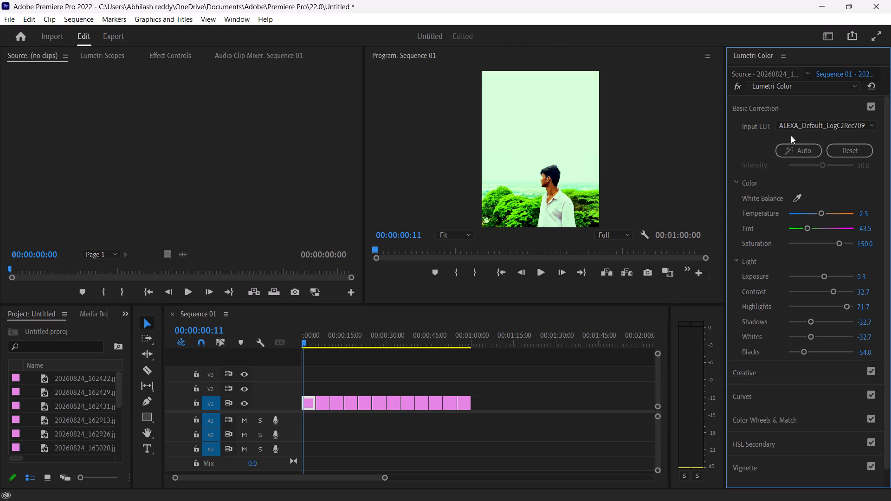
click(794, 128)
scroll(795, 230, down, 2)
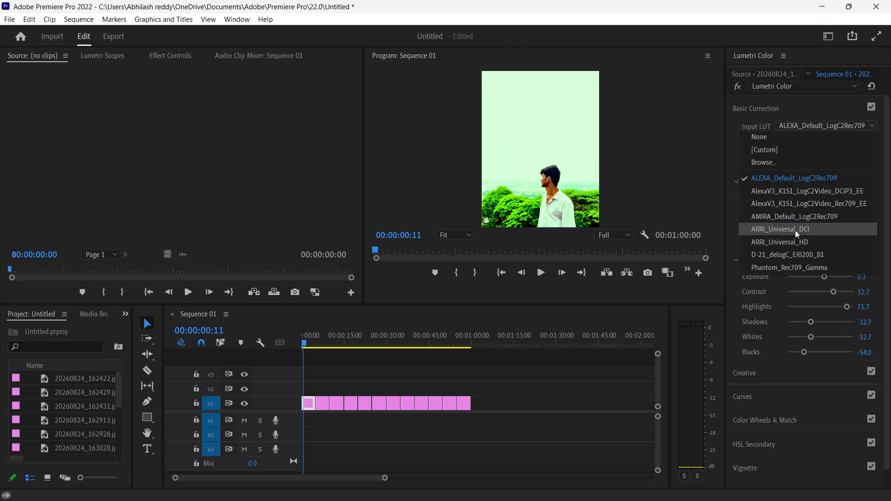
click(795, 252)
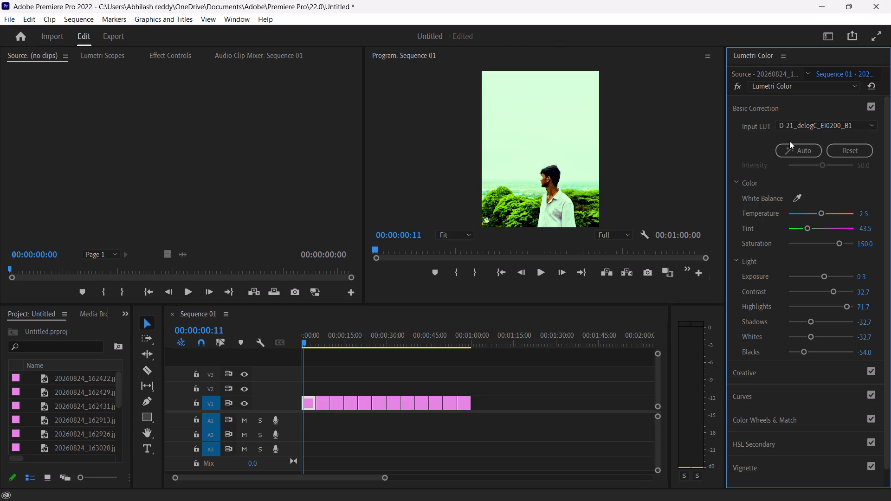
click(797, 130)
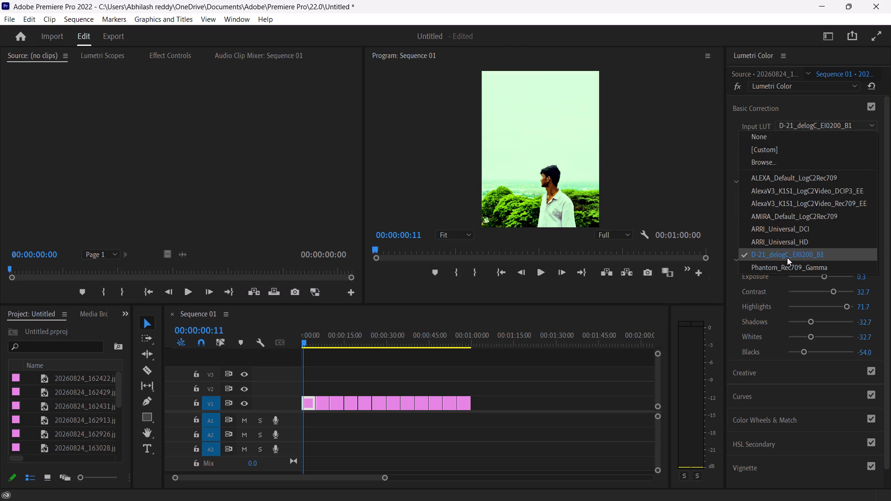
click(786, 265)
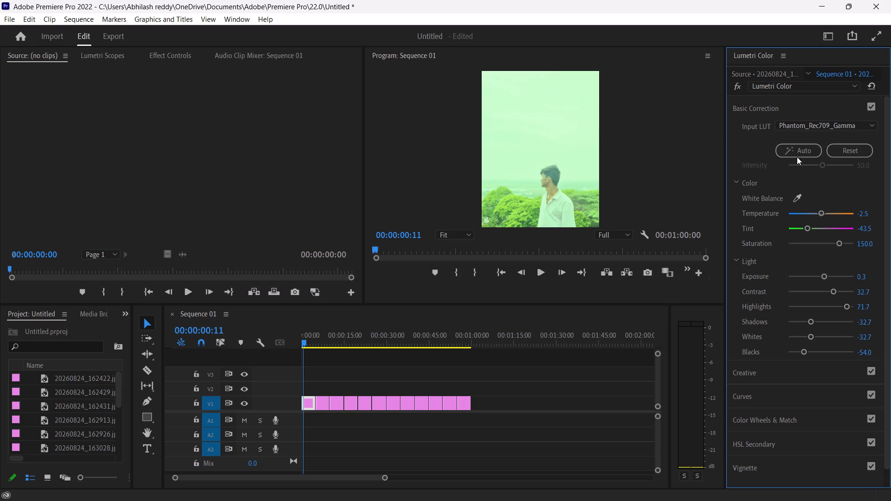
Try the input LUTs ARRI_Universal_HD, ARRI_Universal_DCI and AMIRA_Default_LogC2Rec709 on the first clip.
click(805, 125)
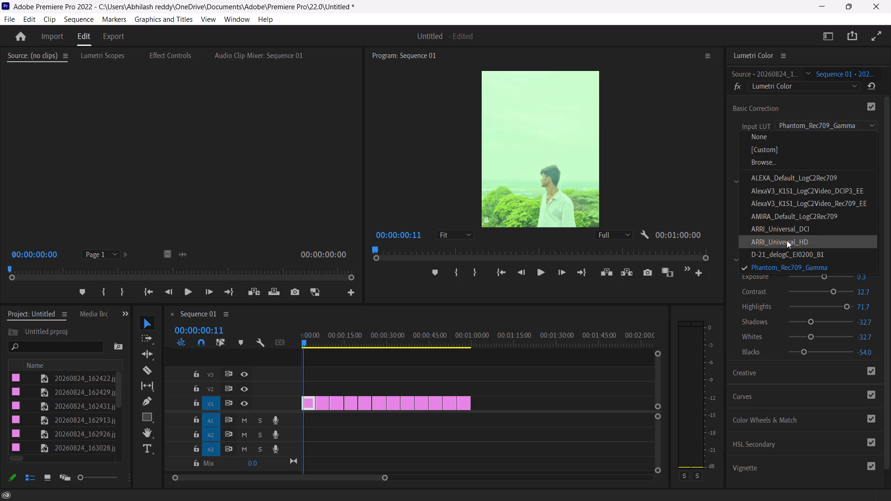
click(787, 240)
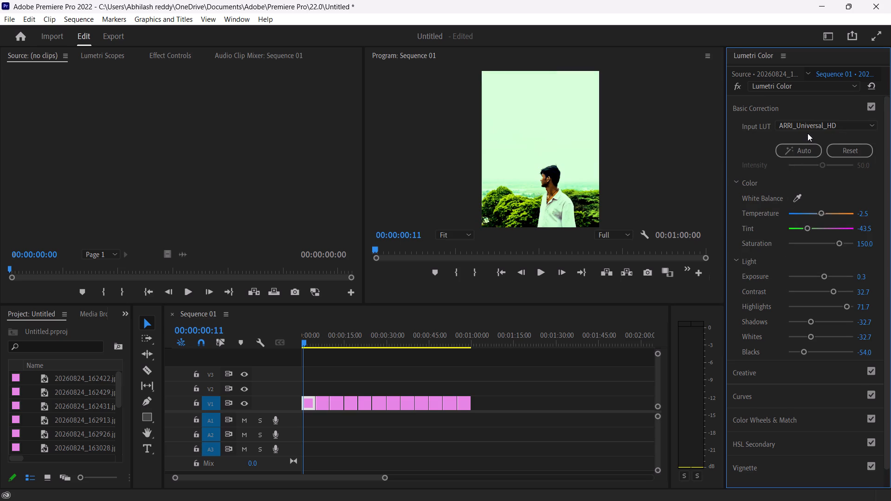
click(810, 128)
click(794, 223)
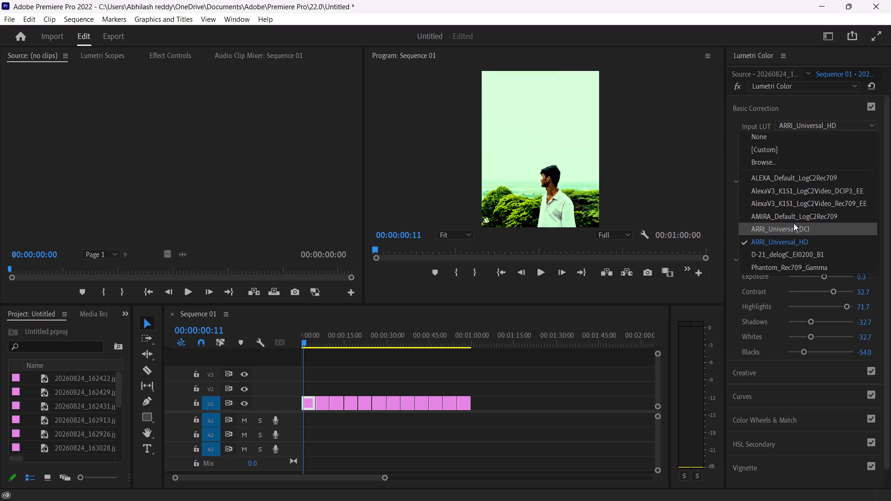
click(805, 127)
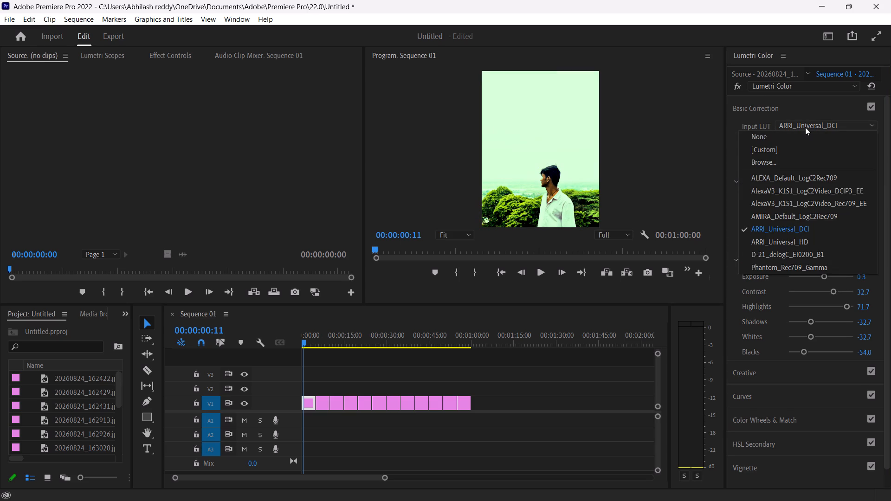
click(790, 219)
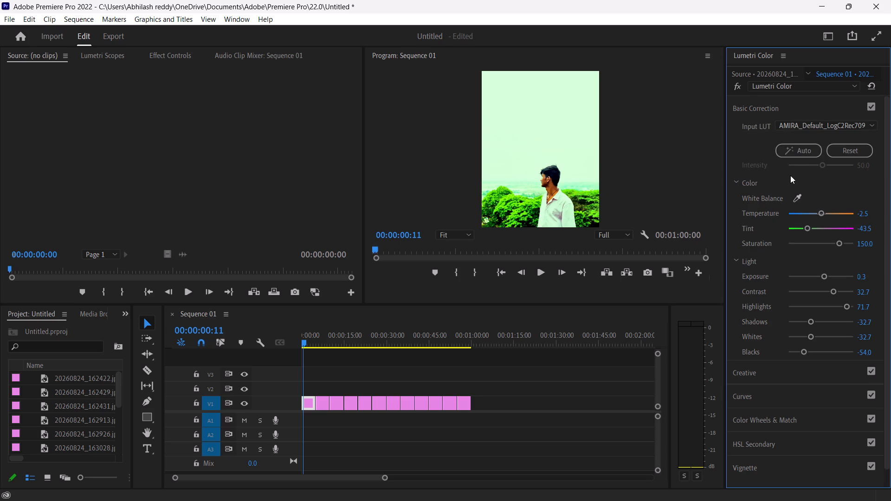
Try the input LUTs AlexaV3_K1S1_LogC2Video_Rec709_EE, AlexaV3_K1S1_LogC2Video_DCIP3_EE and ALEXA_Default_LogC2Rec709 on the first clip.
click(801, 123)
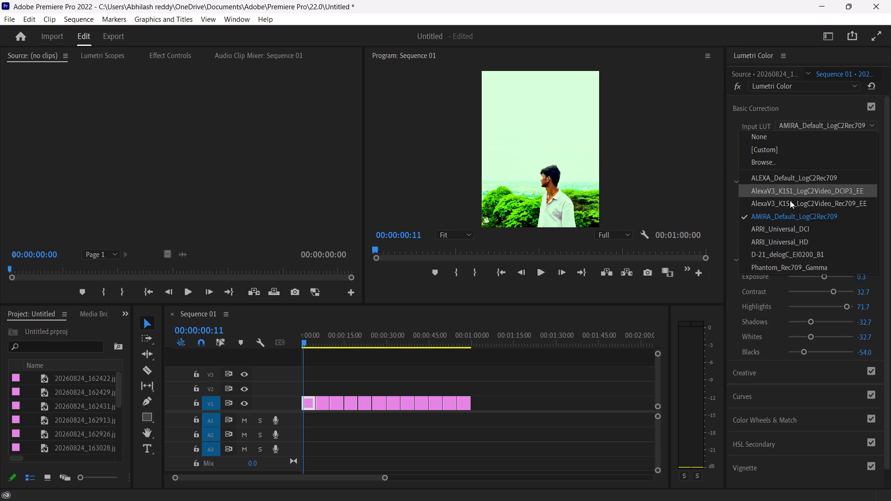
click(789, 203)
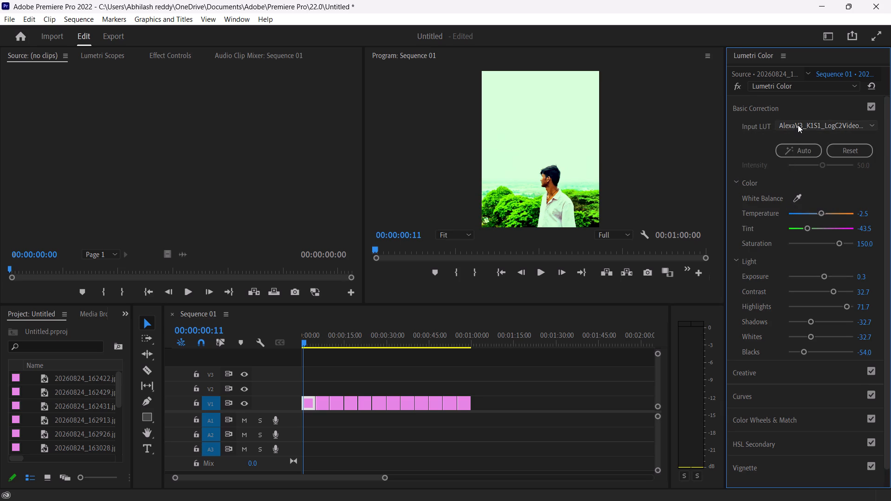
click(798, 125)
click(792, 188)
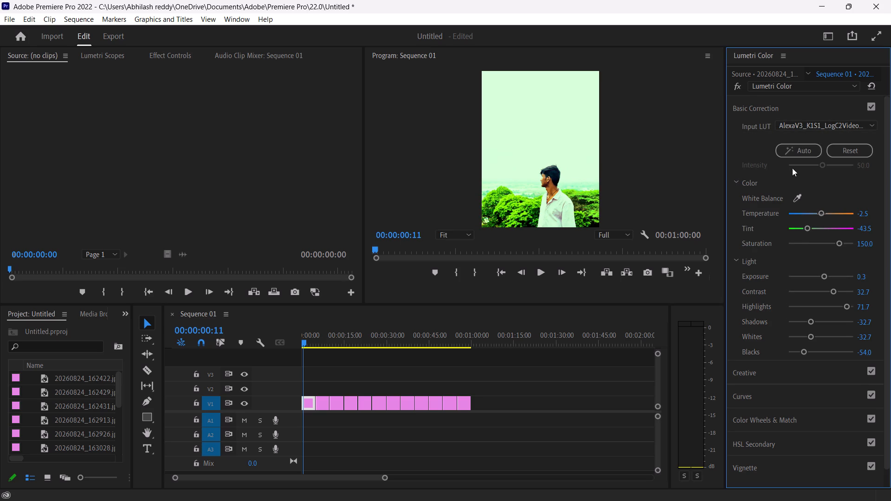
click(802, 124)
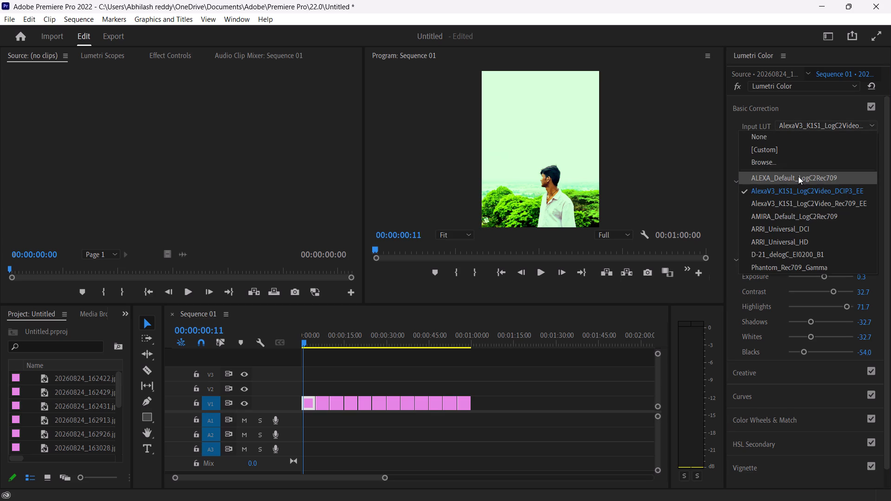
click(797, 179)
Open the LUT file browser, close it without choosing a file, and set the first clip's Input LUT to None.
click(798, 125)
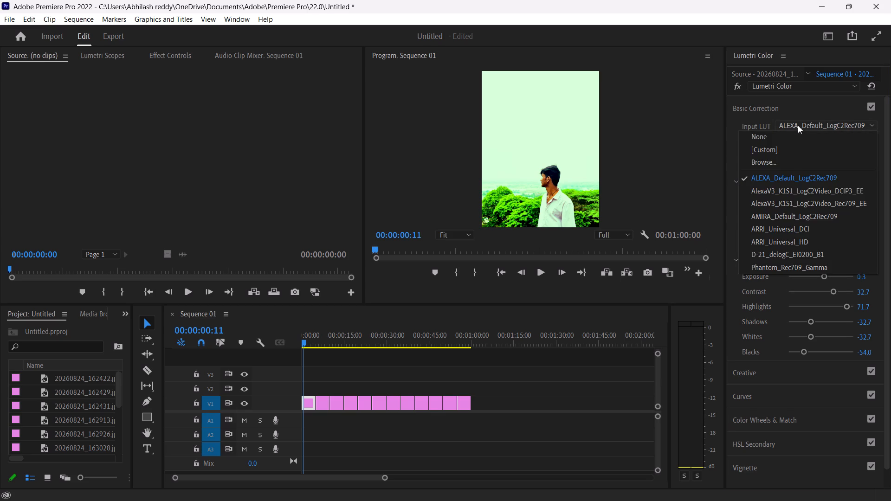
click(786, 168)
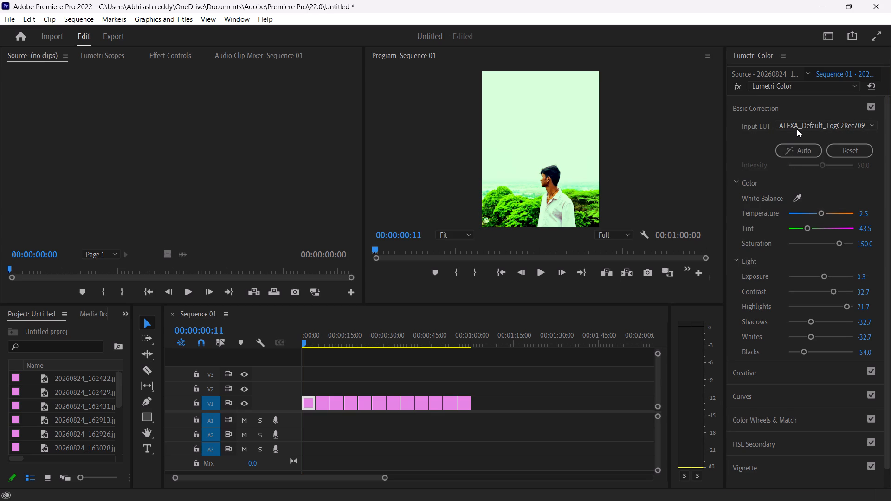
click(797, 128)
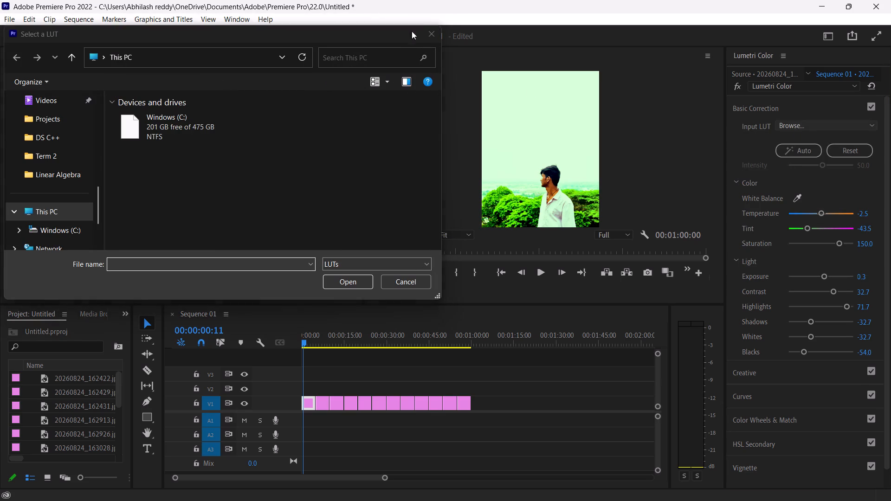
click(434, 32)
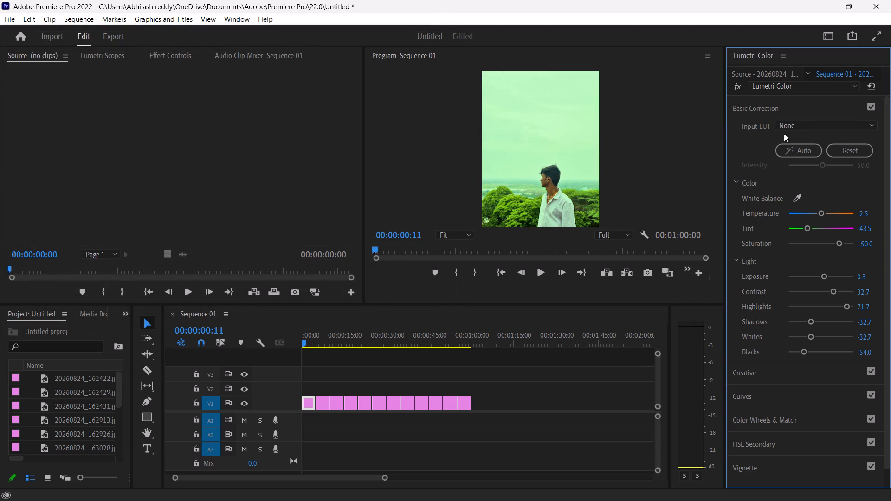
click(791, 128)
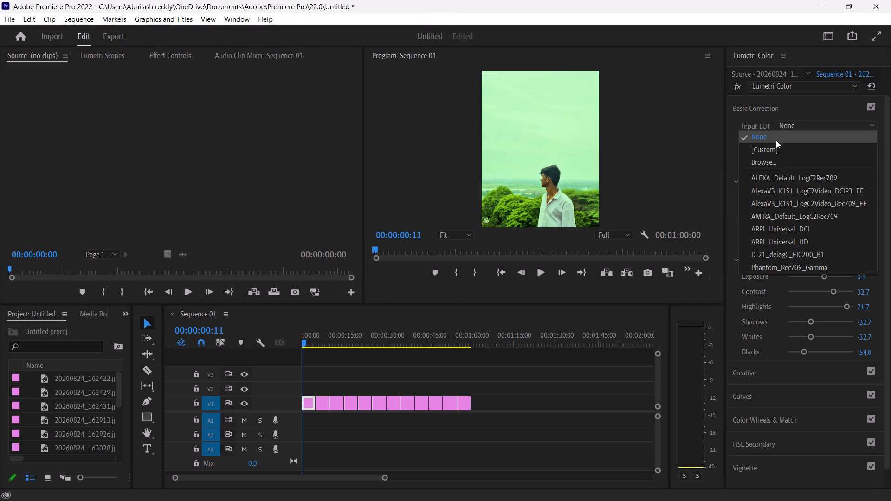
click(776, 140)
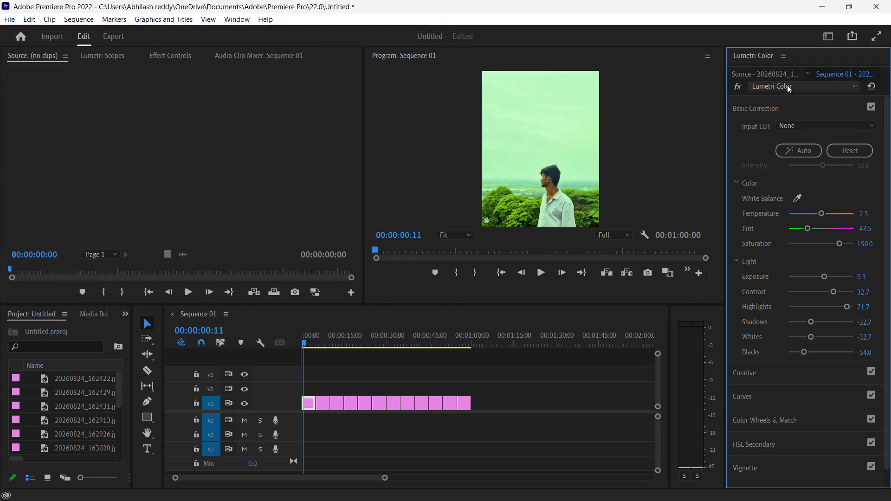
Add a second Lumetri Color effect to the first clip.
click(787, 85)
click(779, 113)
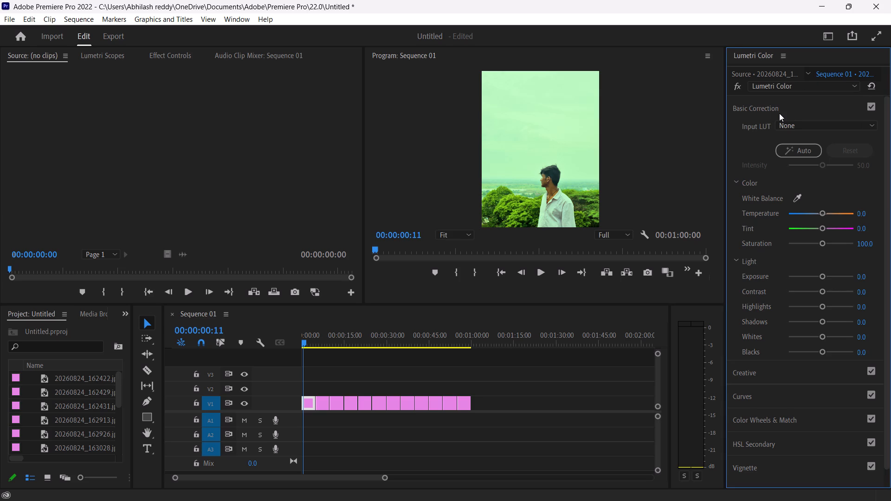
click(781, 82)
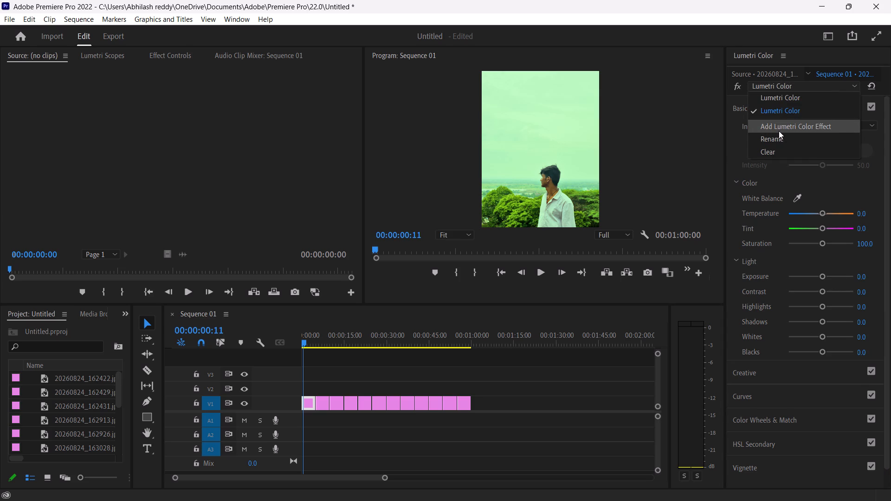
click(736, 114)
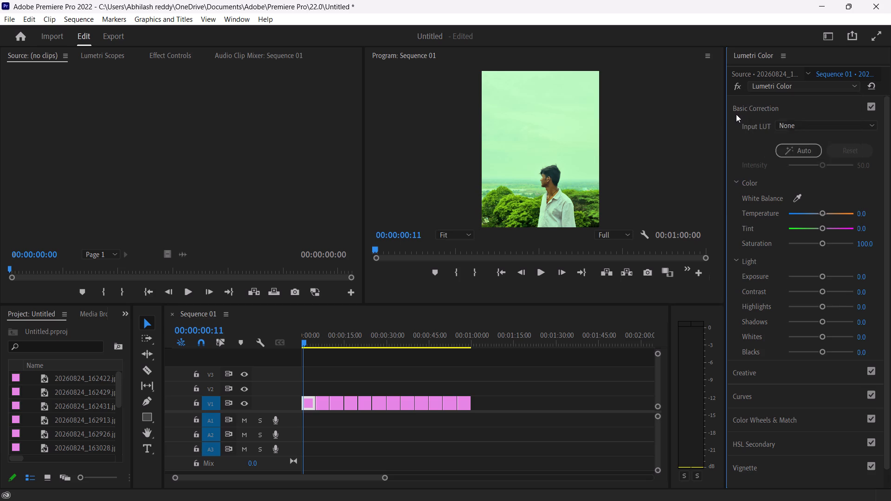
In the second effect's Creative adjustments, fine-tune the Shadow Tint, leaving it almost at the wheel's centre.
click(749, 134)
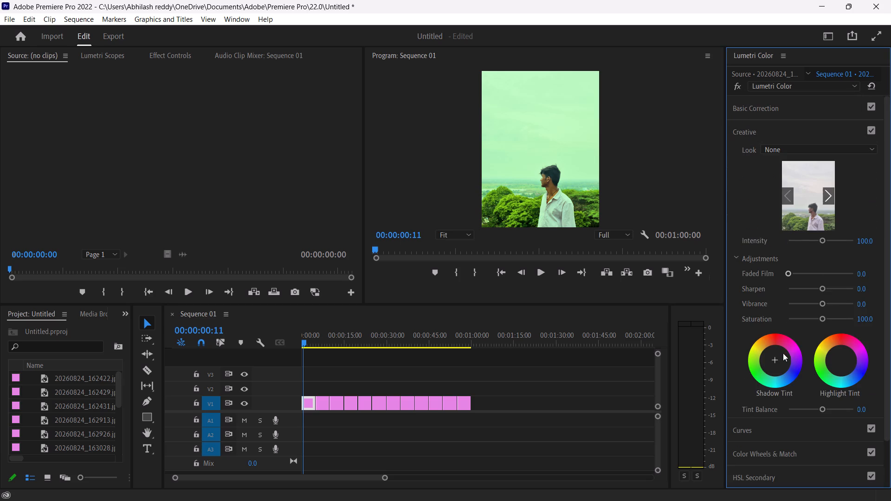
drag(772, 358, 770, 396)
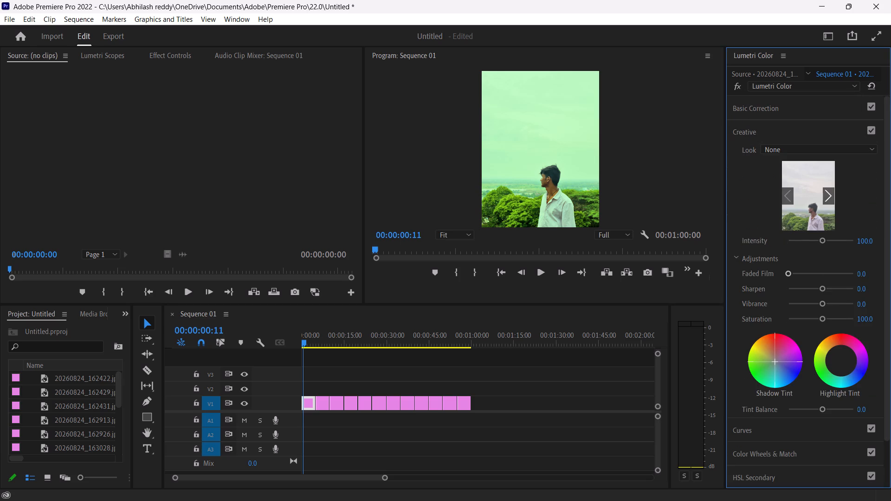
drag(770, 396, 877, 368)
drag(877, 368, 794, 334)
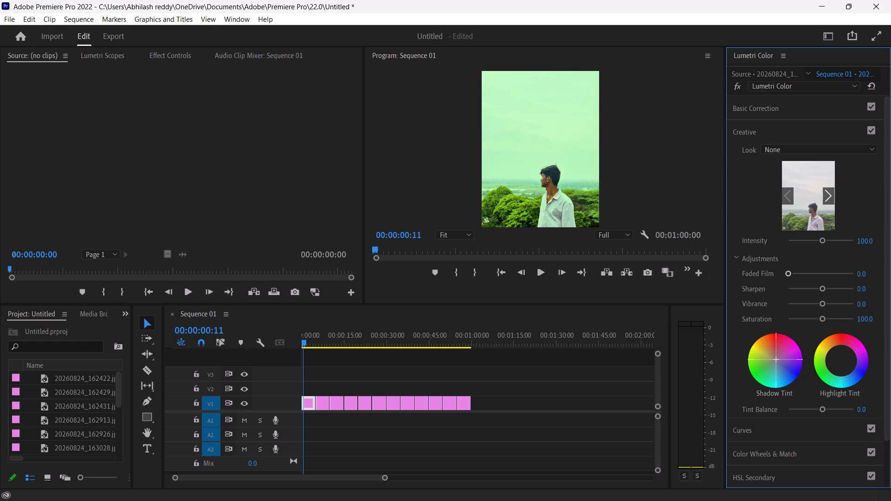
drag(794, 334, 768, 341)
drag(768, 341, 756, 340)
Shift the Highlight Tint slightly from the wheel's centre toward warm yellow-orange.
drag(840, 359, 840, 366)
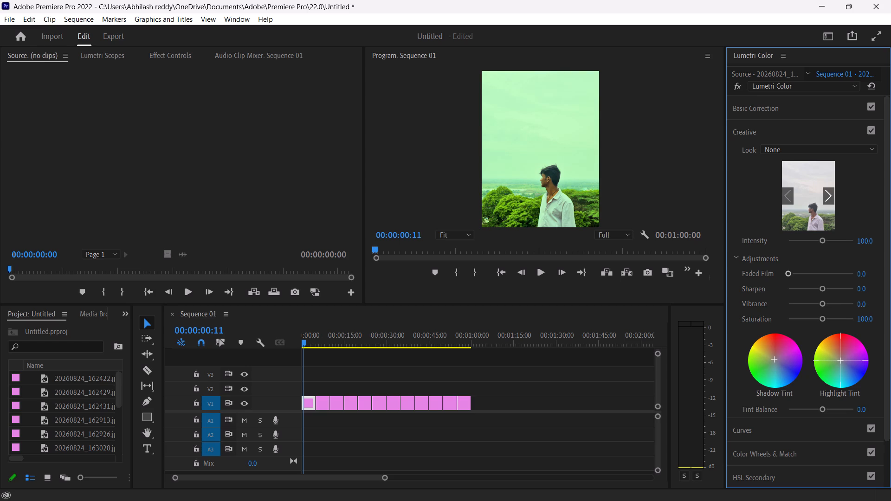
drag(840, 366, 849, 428)
drag(849, 428, 773, 190)
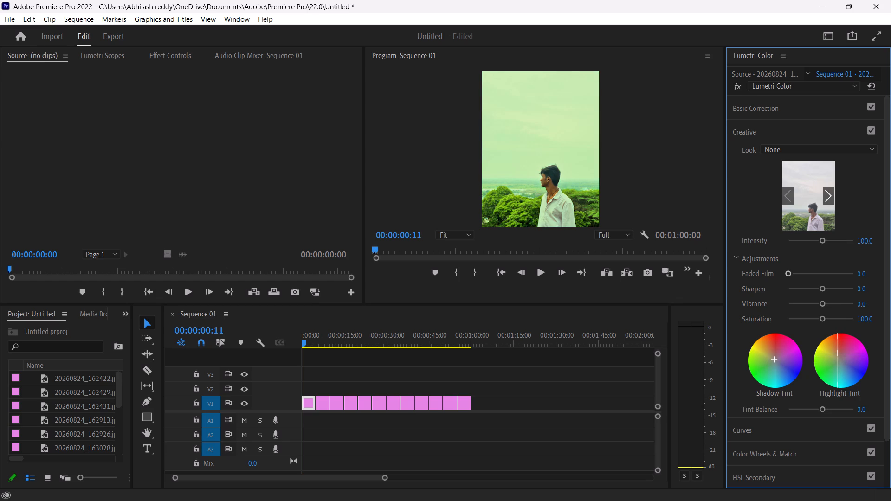
drag(773, 190, 794, 210)
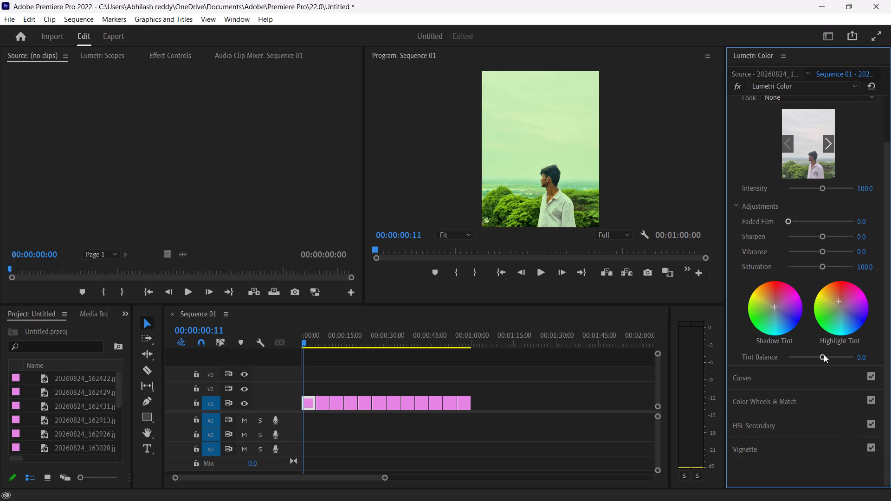
Set the Creative Tint Balance to 100.
drag(824, 354, 869, 363)
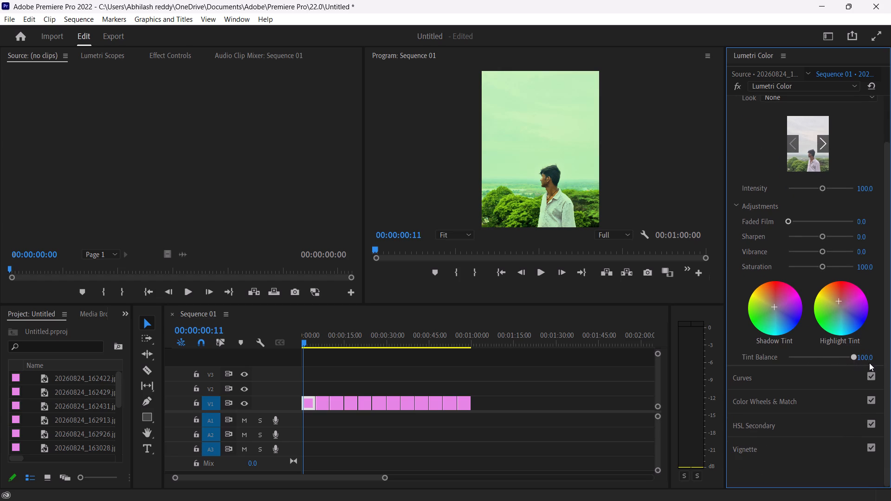
drag(869, 363, 872, 366)
In the Curves section, add a point at red on the Hue vs Sat curve and raise the curve slightly.
scroll(832, 410, down, 1)
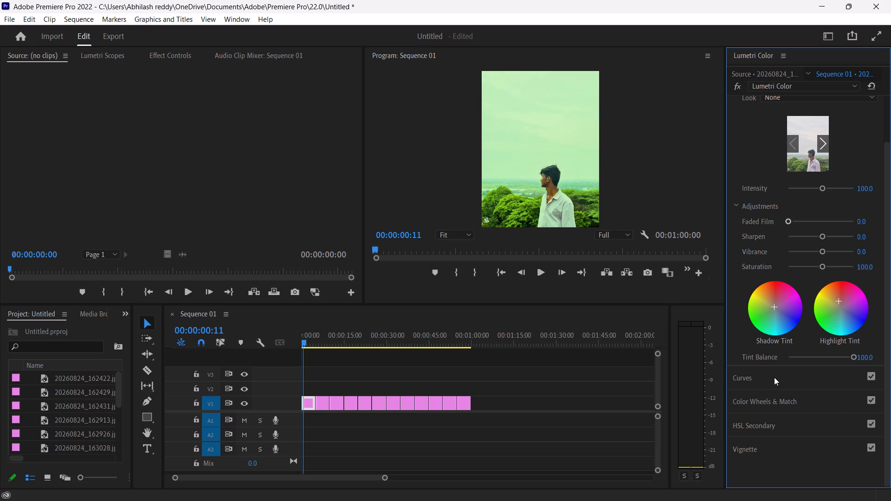
click(774, 377)
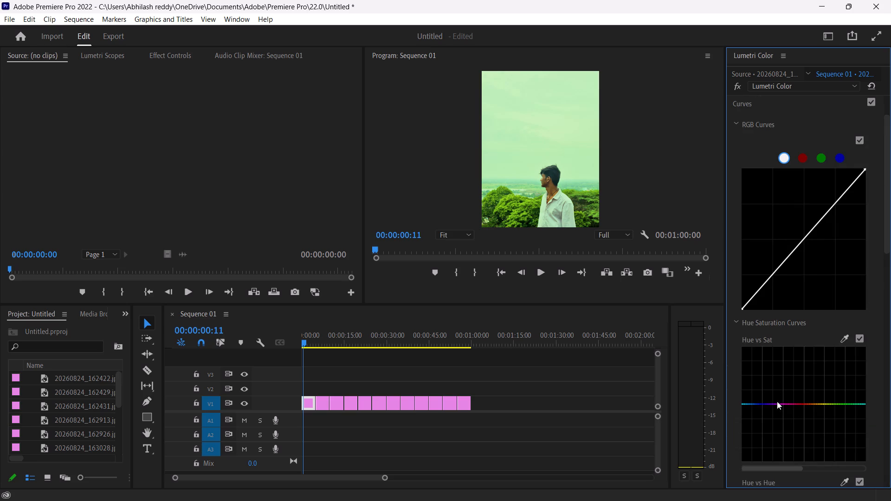
drag(840, 406, 839, 403)
drag(839, 403, 776, 347)
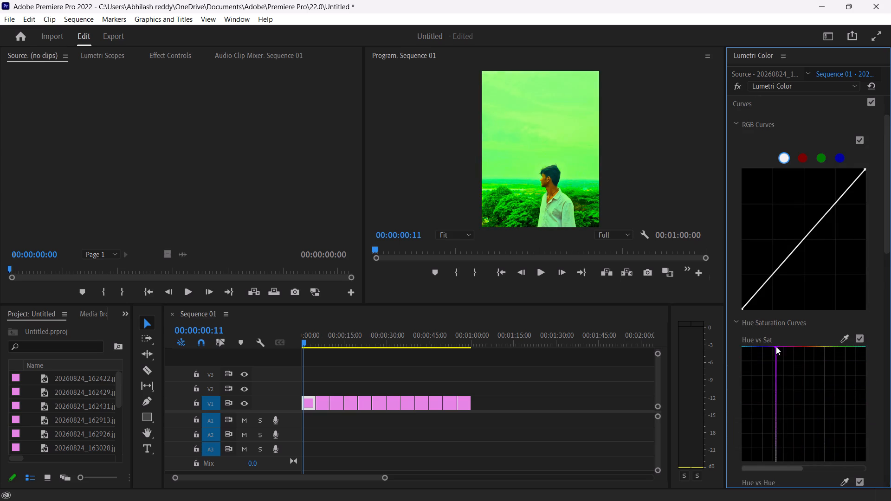
drag(776, 347, 803, 393)
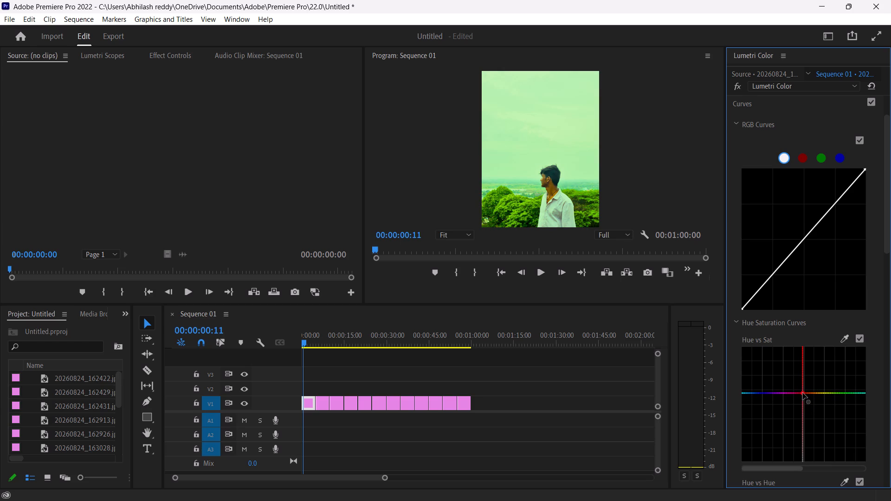
Add a control point in the shadows of the white RGB curve, keeping it on the diagonal.
click(763, 282)
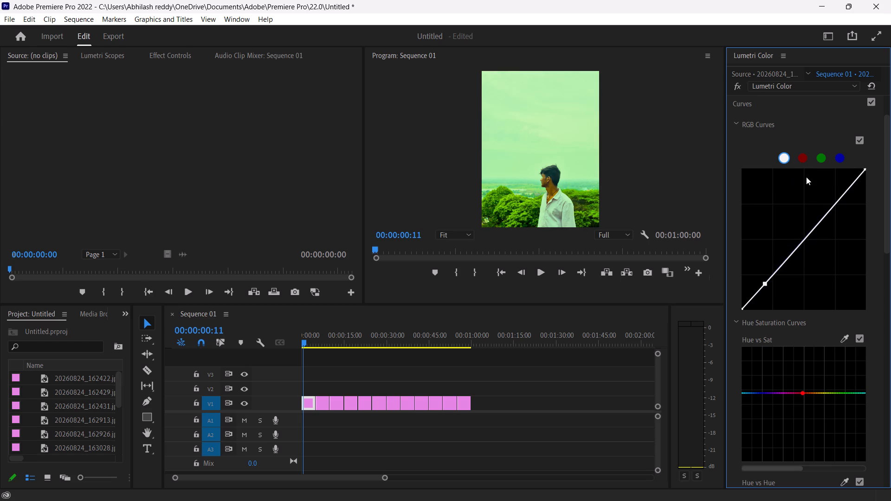
Add a midtone point to the red RGB curve and adjust it to sit barely above the diagonal.
click(800, 161)
click(822, 156)
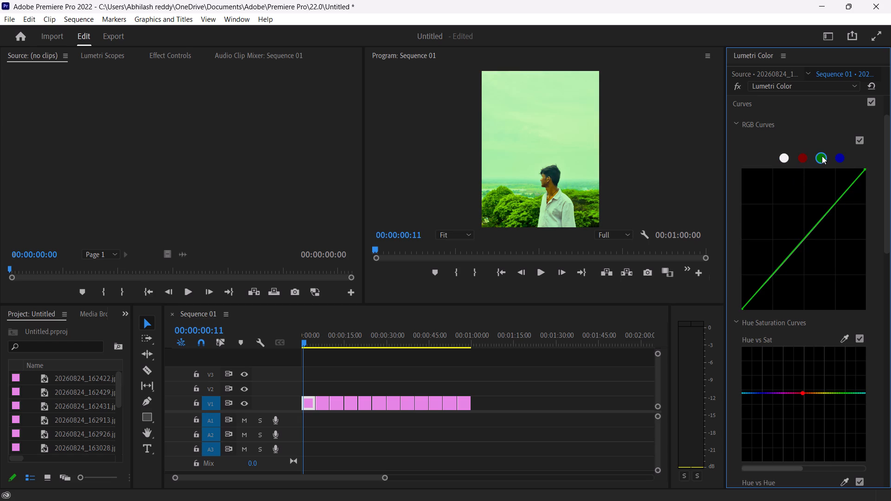
click(804, 158)
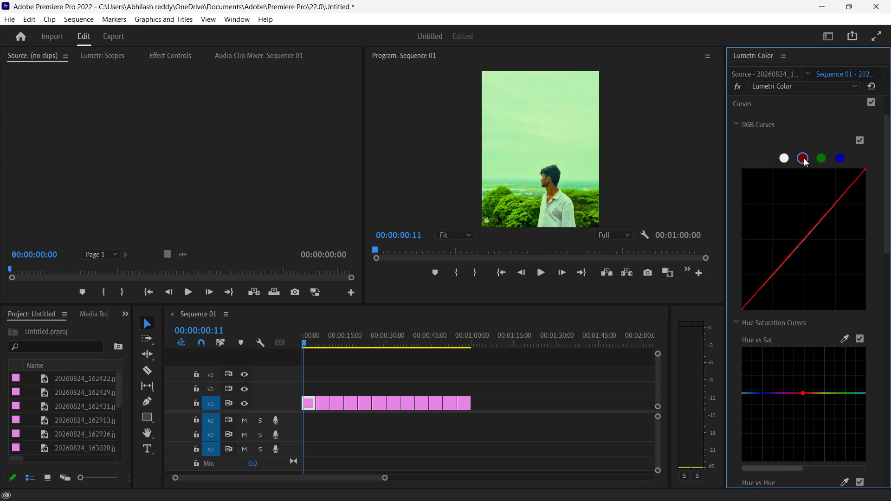
drag(816, 217, 816, 225)
drag(814, 227, 818, 241)
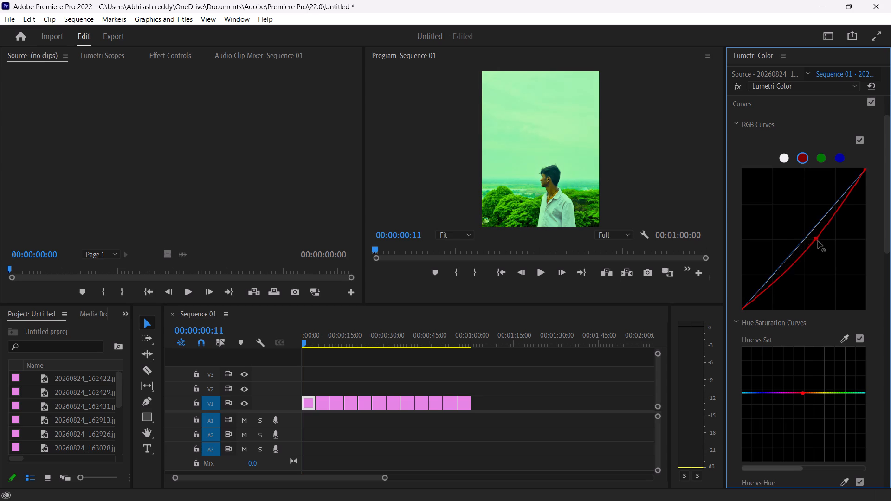
drag(818, 241, 817, 238)
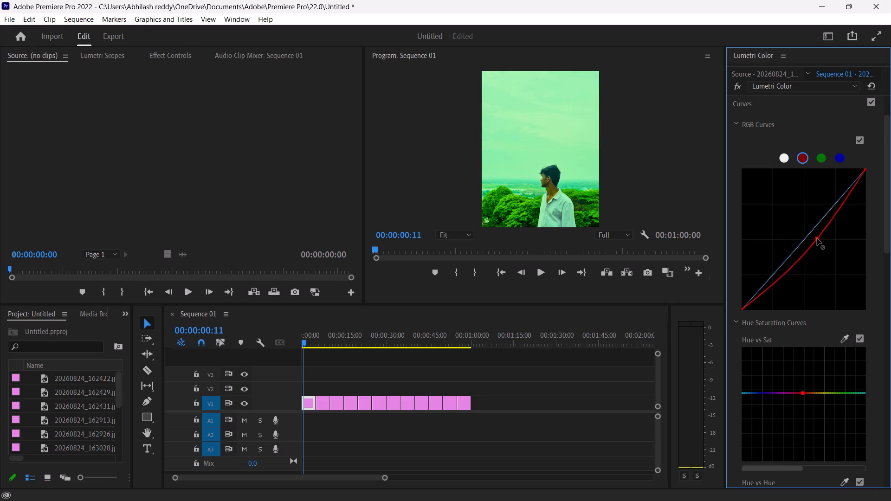
drag(817, 238, 811, 232)
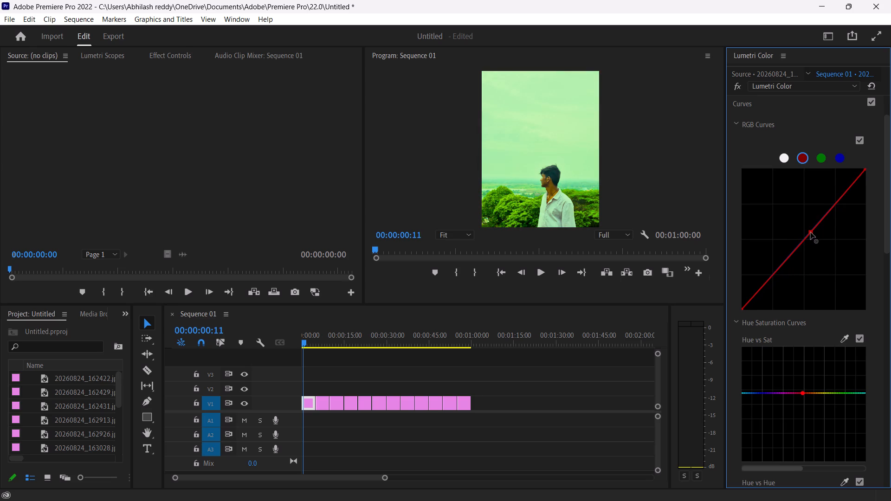
drag(811, 232, 809, 232)
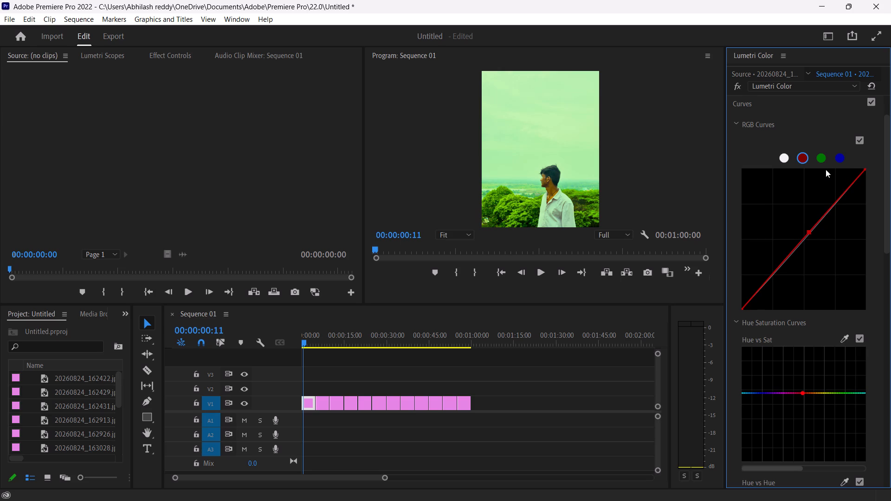
Add a midtone point to the green RGB curve and raise it slightly above the diagonal.
click(820, 154)
click(820, 158)
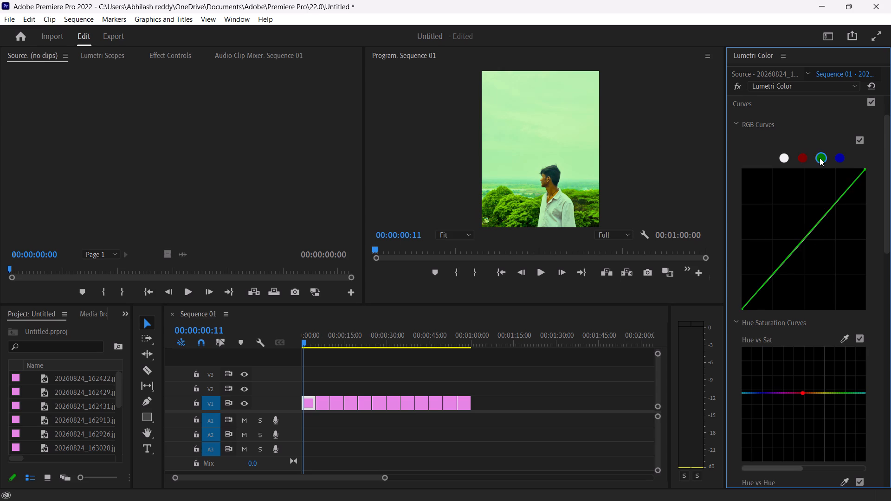
drag(820, 218, 822, 227)
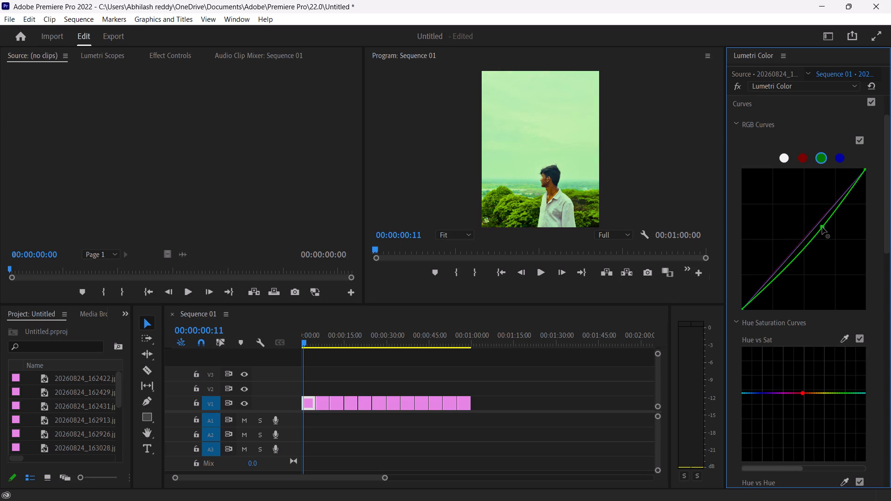
drag(822, 227, 816, 223)
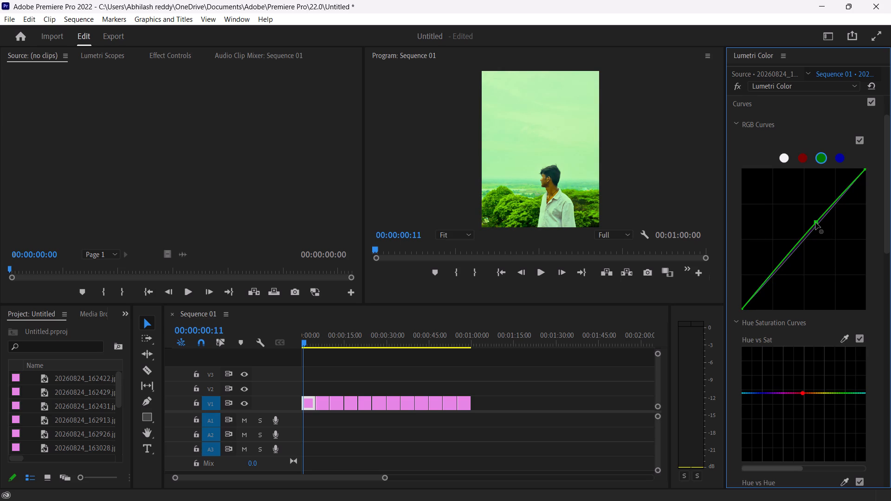
drag(816, 223, 815, 222)
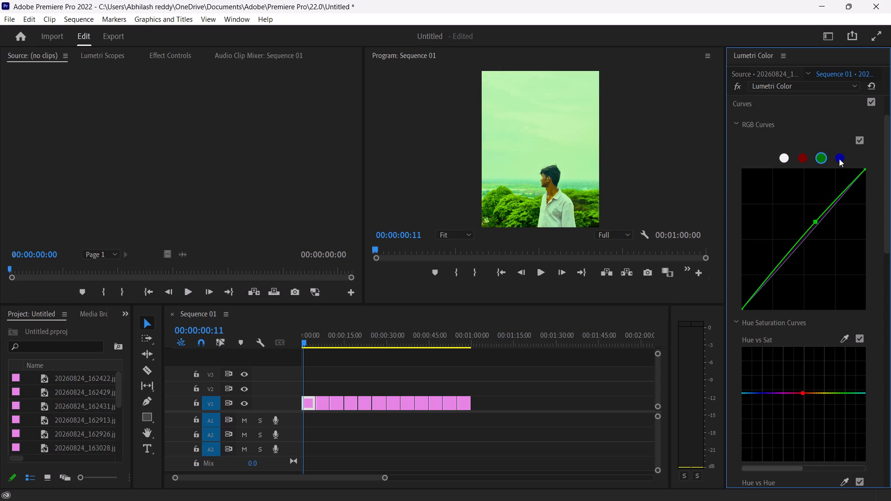
Add an upper-midtone point to the blue RGB curve and raise it slightly above the diagonal.
click(839, 159)
click(831, 206)
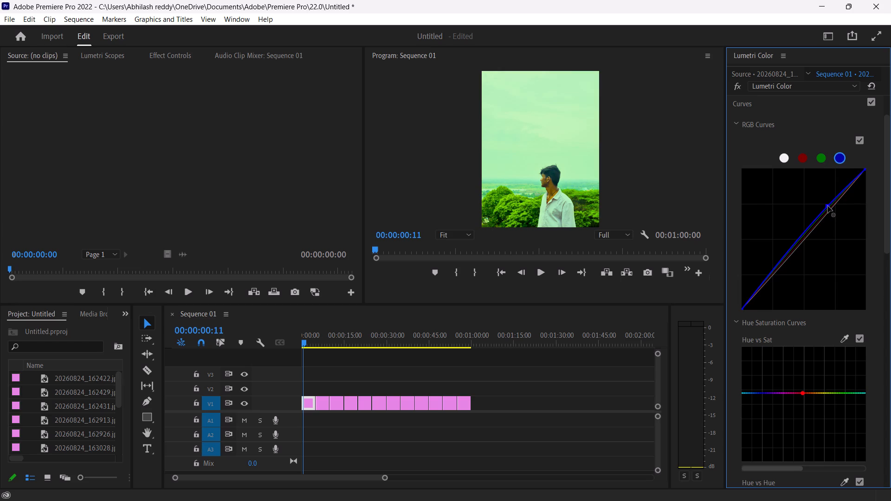
click(828, 238)
Add a point at the cyan end of the Hue vs Hue curve and lower it very slightly.
scroll(828, 238, down, 1)
scroll(835, 315, down, 2)
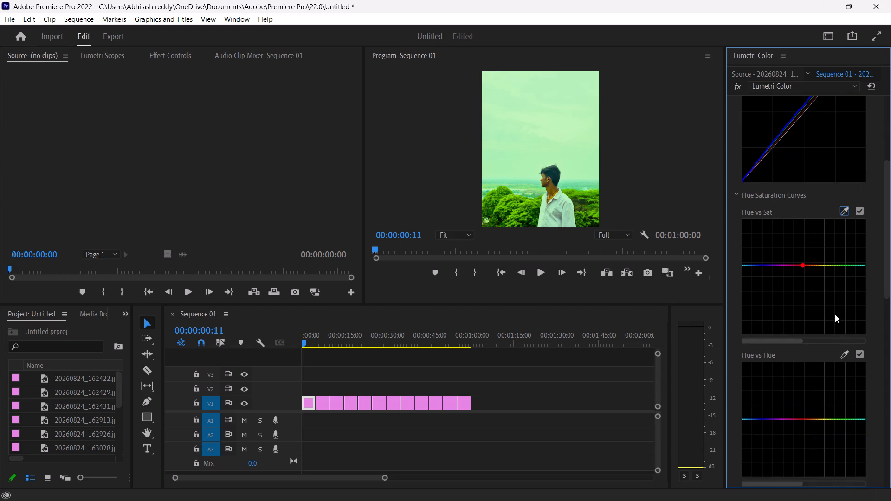
scroll(835, 315, down, 1)
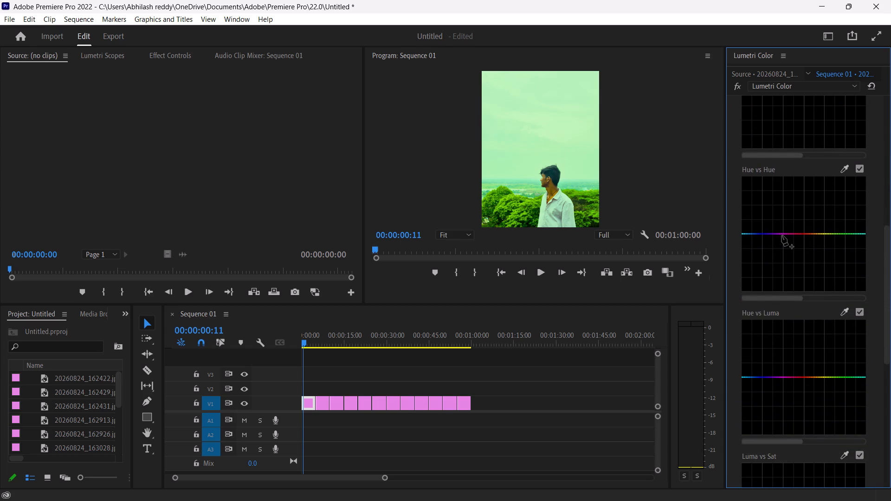
click(741, 236)
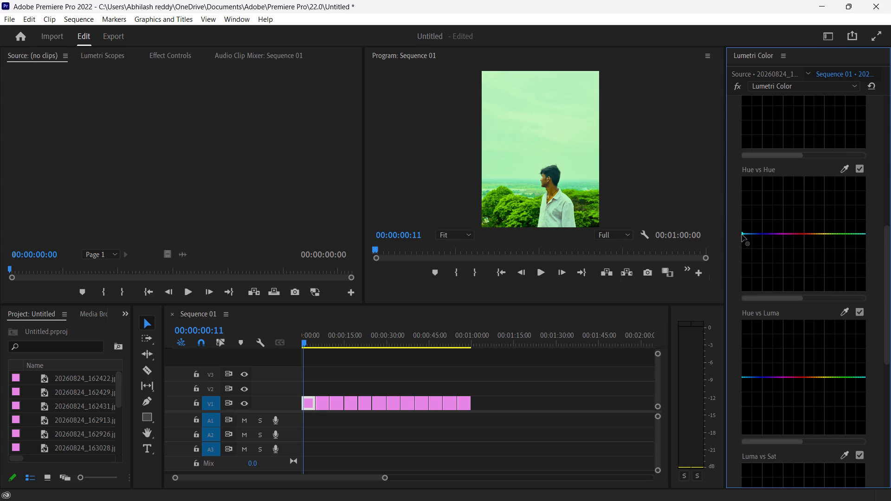
click(742, 235)
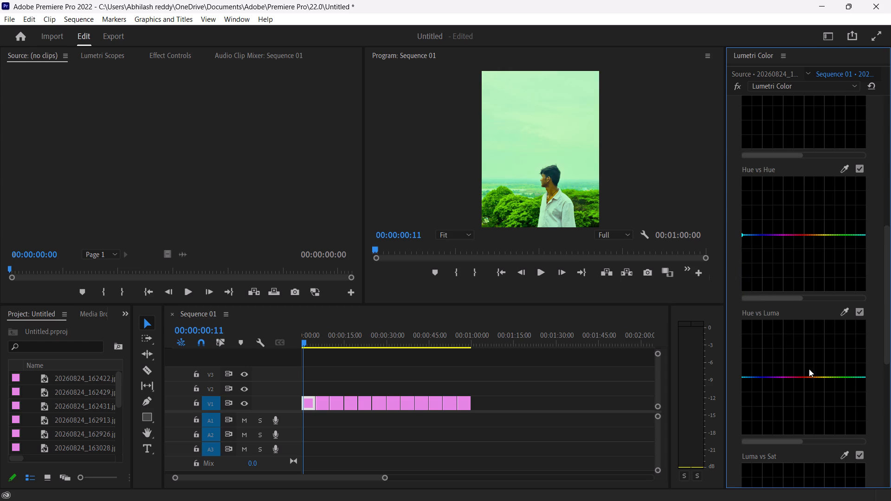
Add a point in the darker part of the Luma vs Sat curve and raise it very slightly.
scroll(840, 387, down, 3)
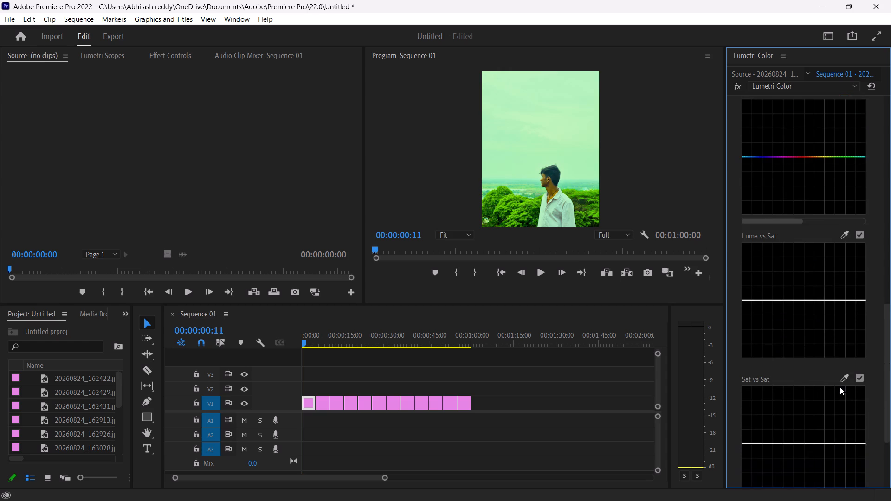
drag(775, 269, 769, 243)
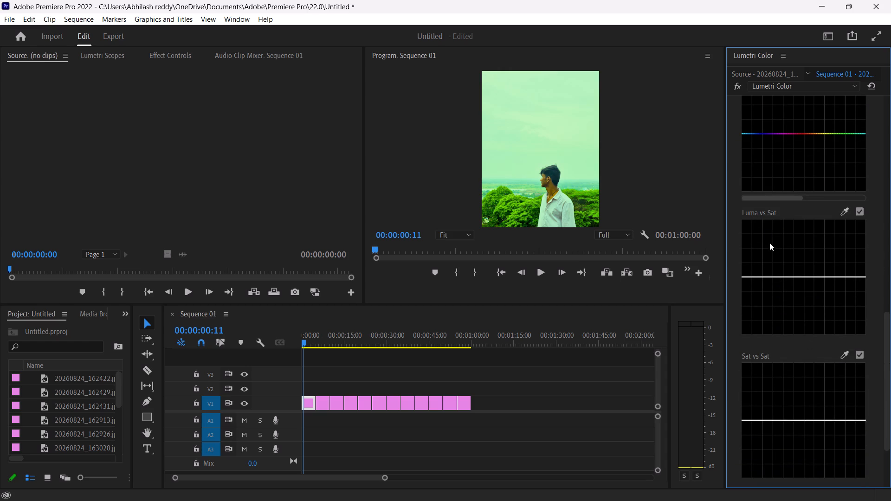
drag(769, 243, 769, 275)
click(769, 275)
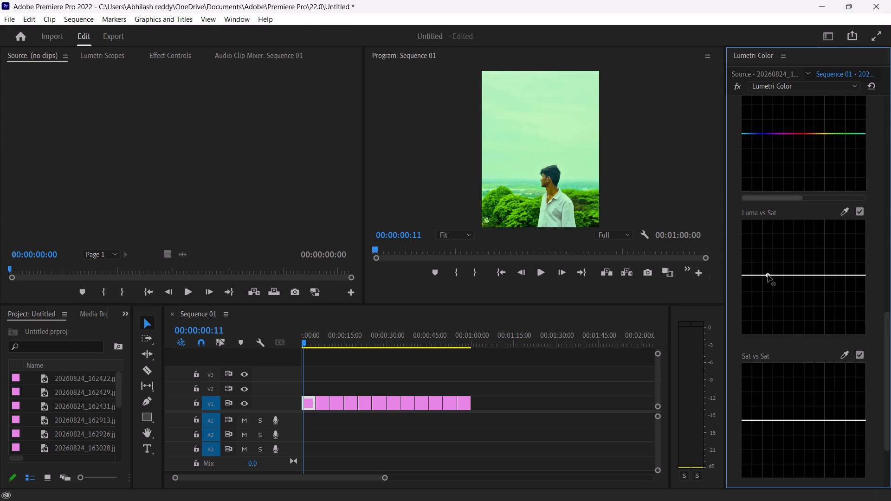
scroll(768, 319, down, 1)
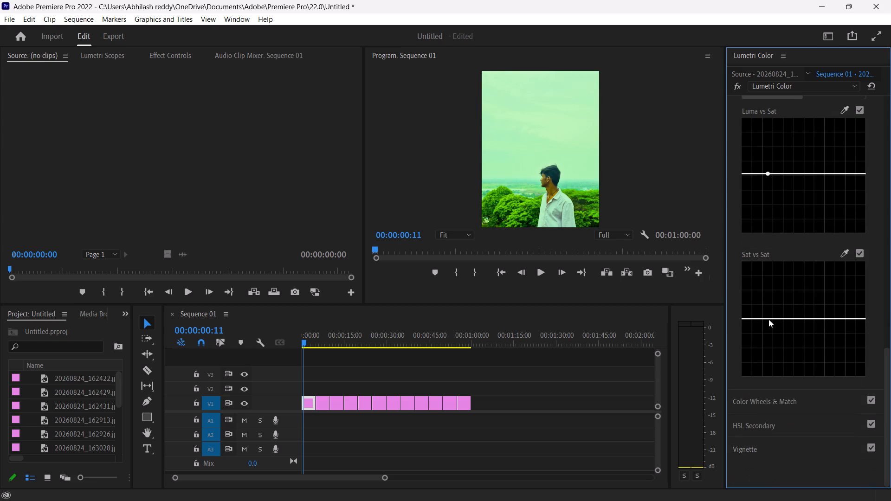
Shift the second clip's Creative Shadow Tint moderately toward green, with the playhead at 00:00:06:14.
click(323, 405)
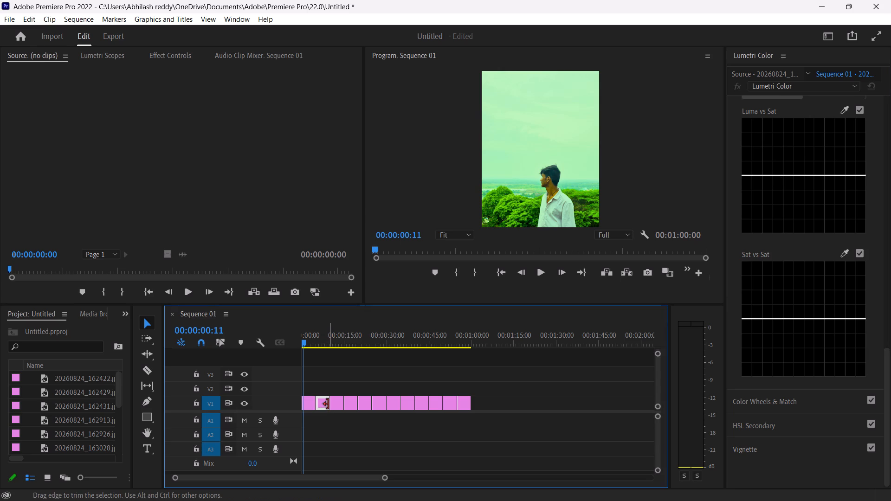
click(328, 404)
click(321, 405)
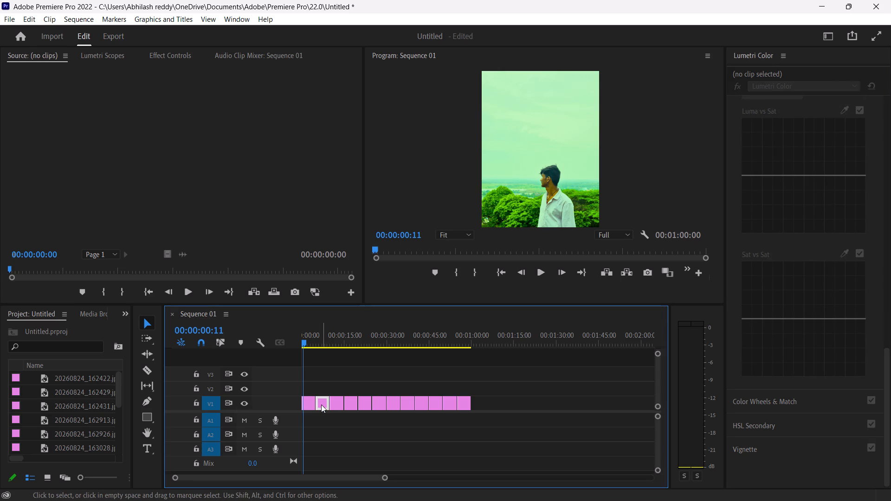
drag(303, 340, 319, 353)
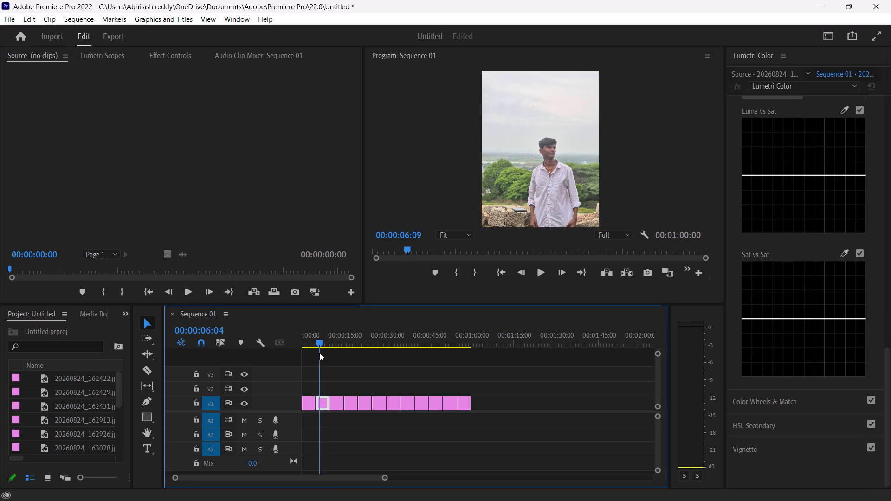
drag(319, 353, 321, 354)
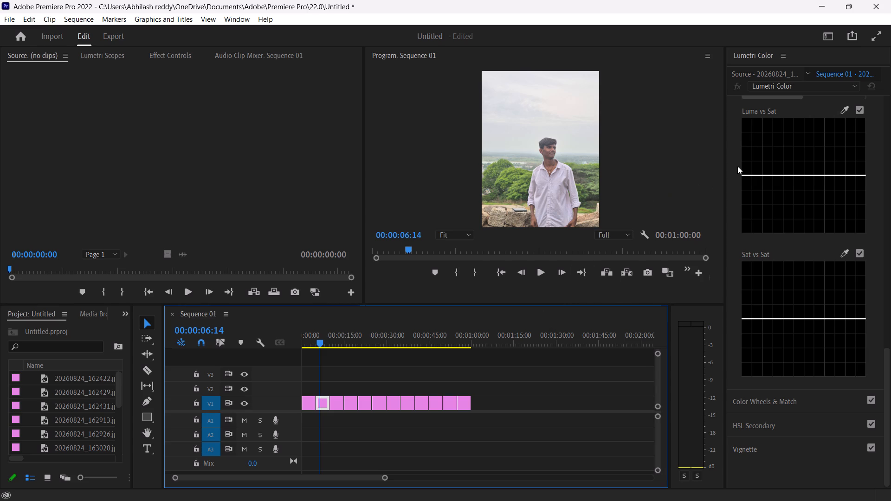
scroll(791, 168, up, 2)
scroll(791, 168, up, 20)
scroll(791, 168, up, 6)
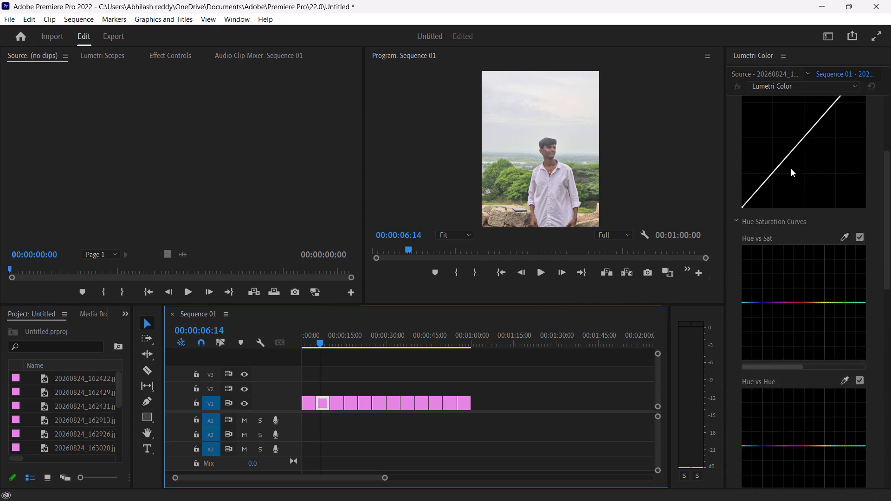
scroll(791, 168, up, 9)
click(760, 104)
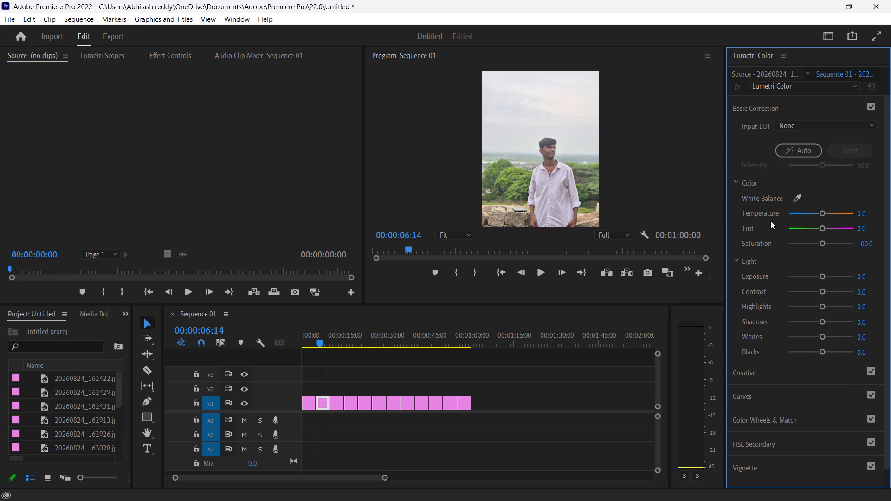
scroll(770, 221, down, 1)
click(749, 353)
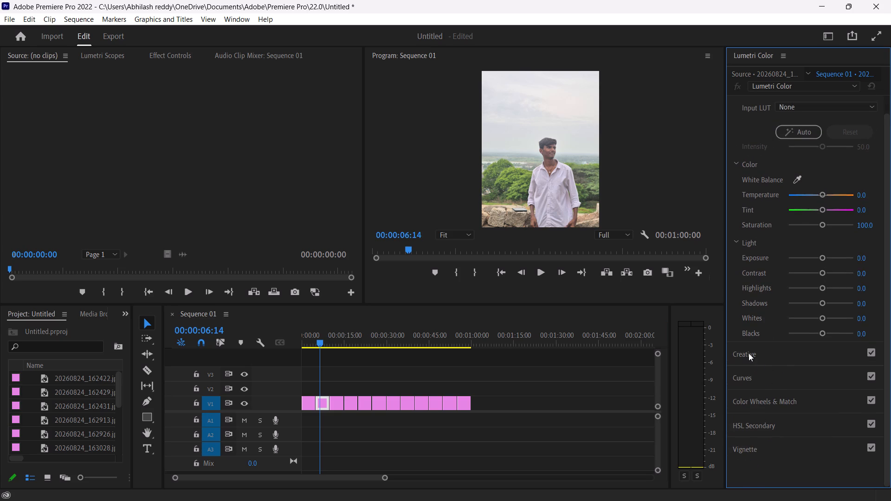
drag(774, 340, 697, 402)
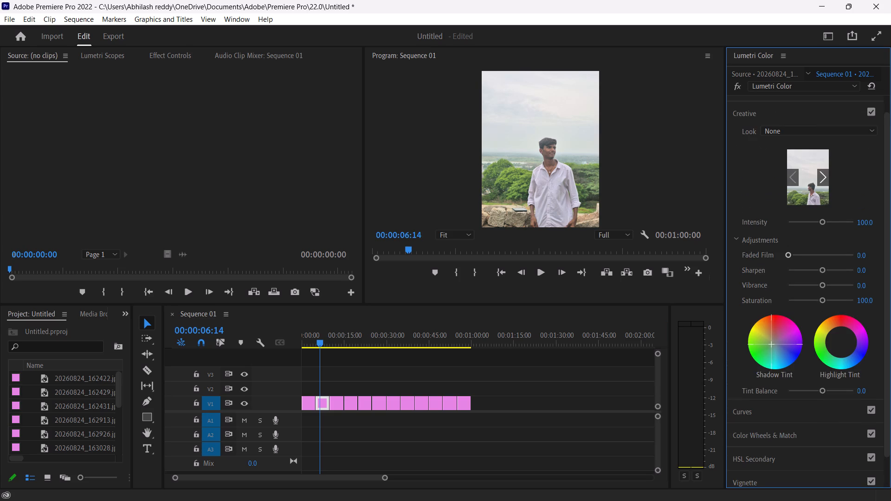
drag(697, 402, 620, 432)
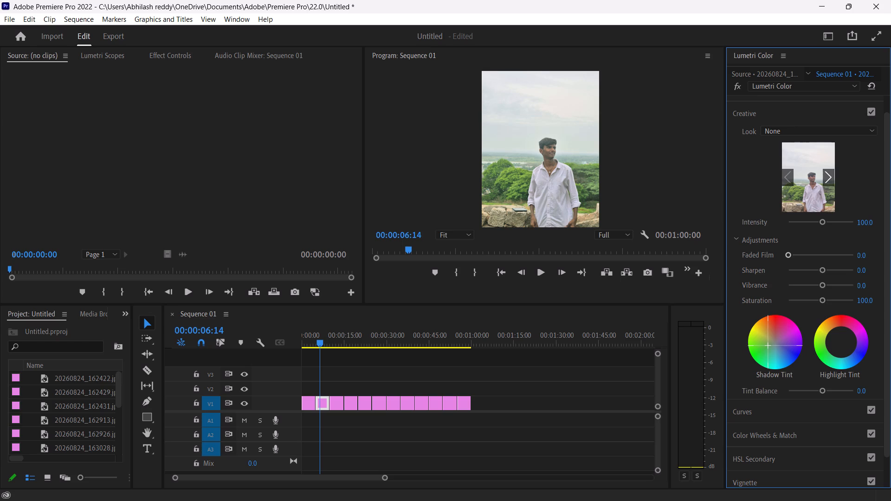
drag(620, 432, 588, 436)
drag(588, 436, 556, 452)
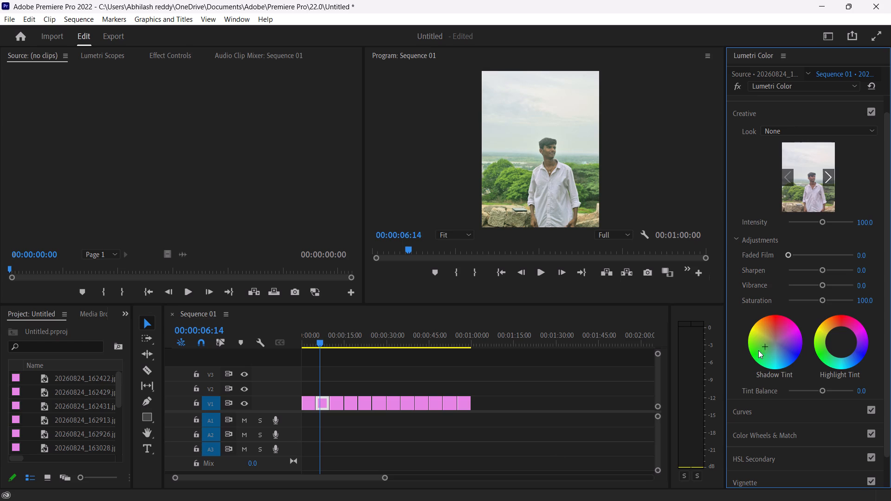
drag(765, 346, 746, 358)
Review the photos following the second clip along the timeline, stopping on the seventh clip at 00:00:31:19.
click(338, 404)
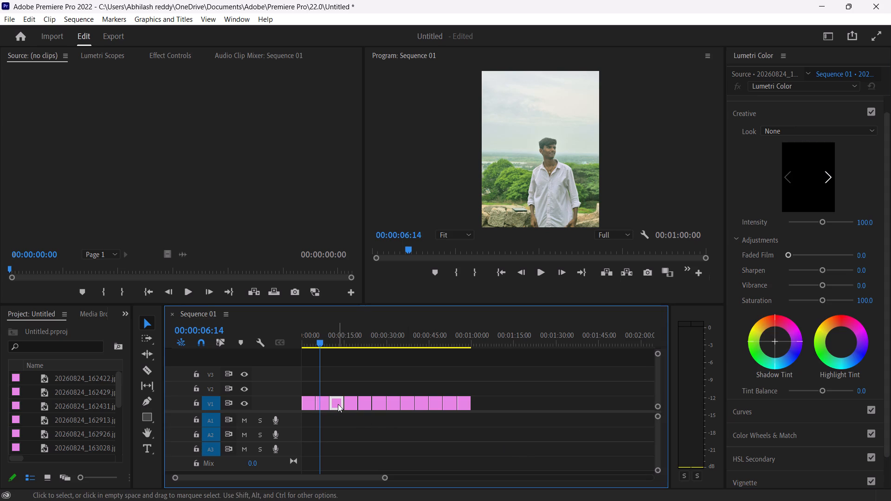
click(338, 404)
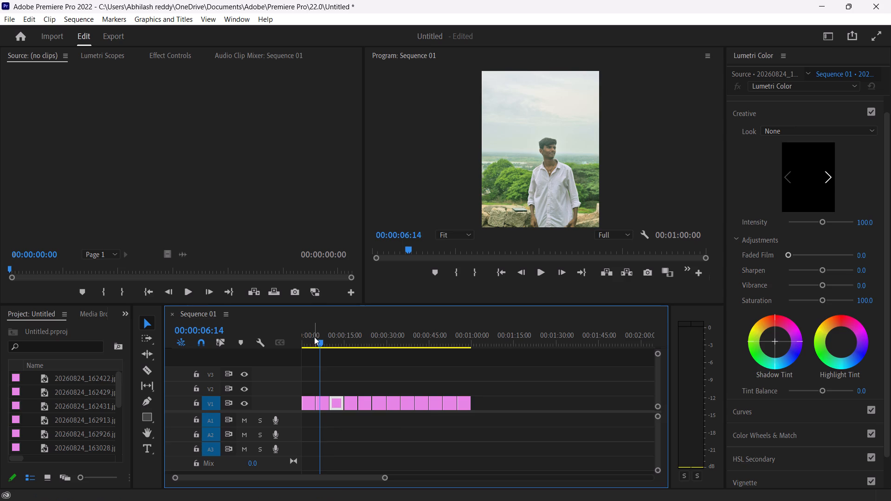
drag(323, 347, 322, 340)
drag(322, 340, 316, 338)
drag(321, 343, 340, 348)
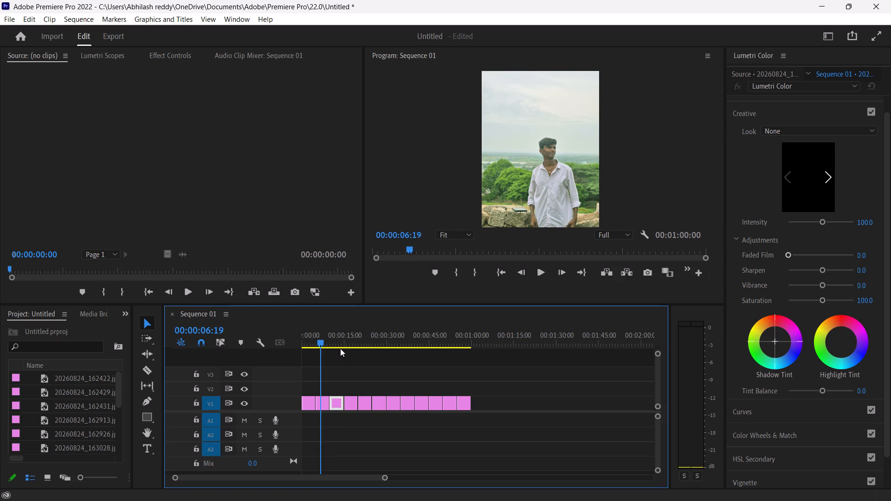
drag(340, 348, 352, 353)
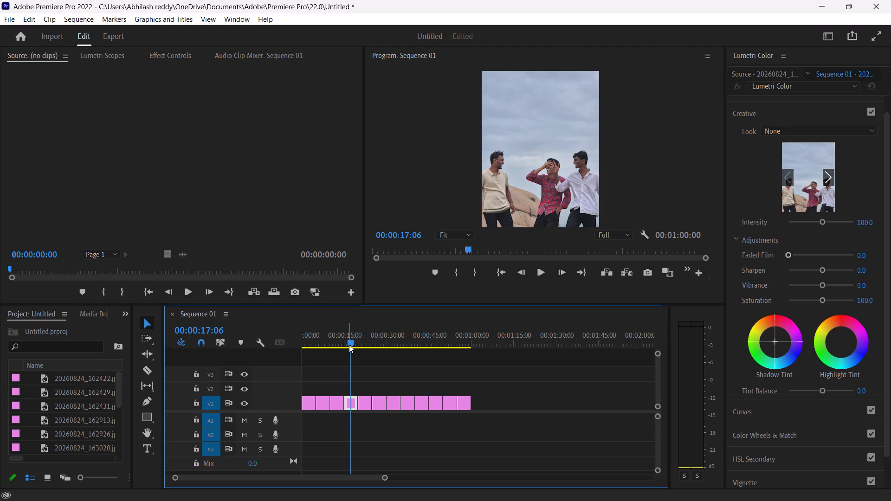
drag(350, 343, 361, 346)
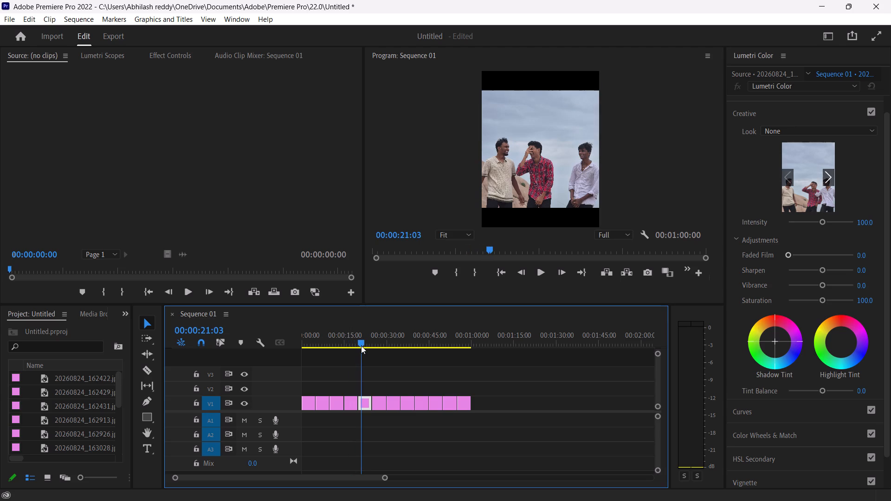
drag(361, 346, 377, 352)
drag(377, 352, 388, 353)
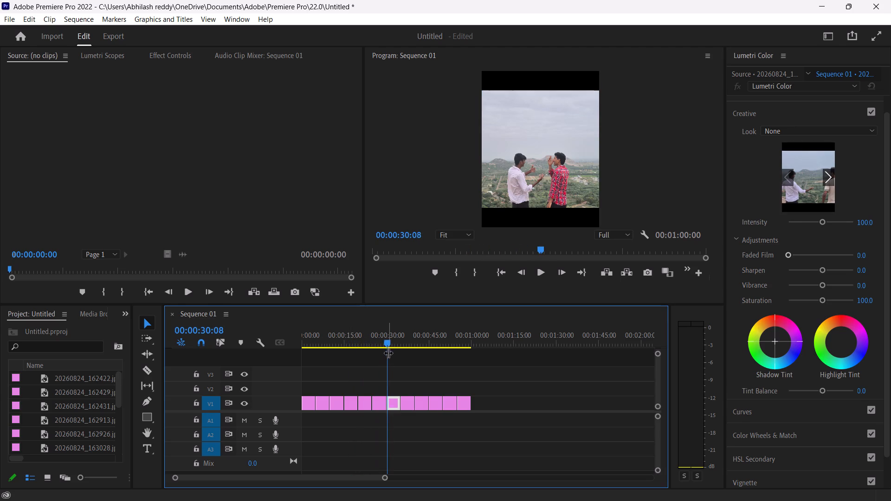
drag(388, 353, 392, 353)
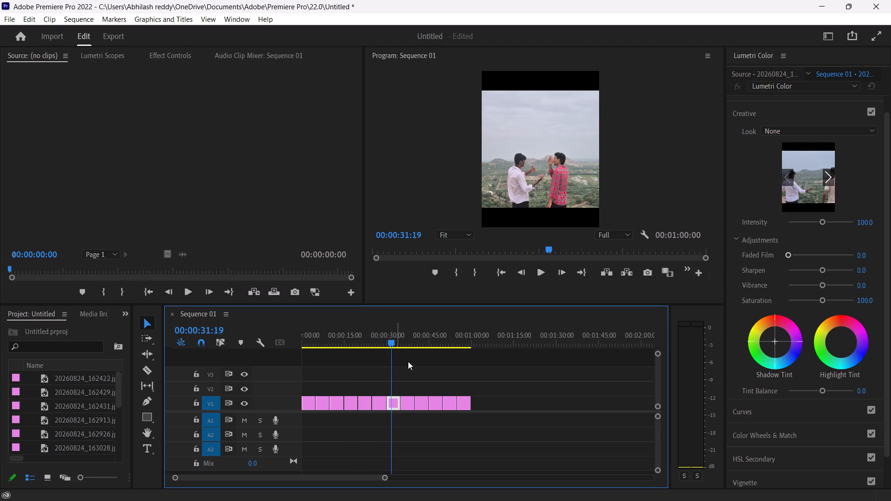
Shift the seventh clip's Creative Shadow Tint moderately toward green.
drag(771, 340, 717, 397)
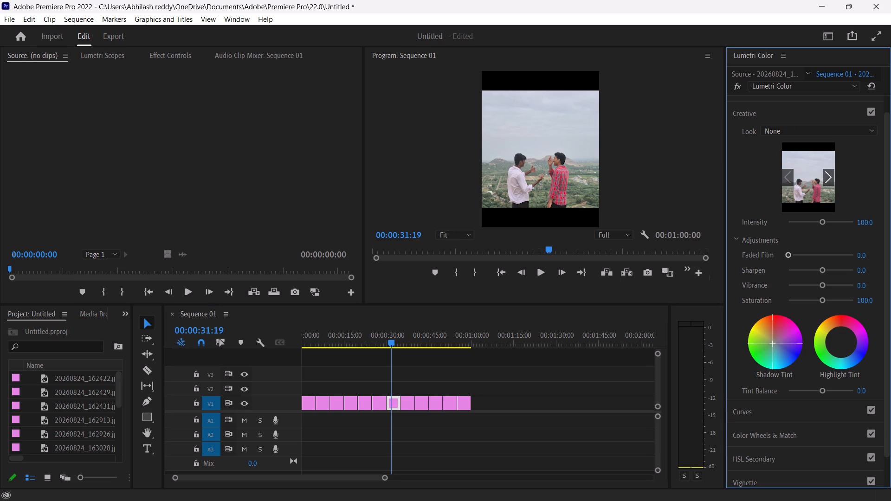
drag(717, 397, 638, 420)
drag(638, 420, 625, 386)
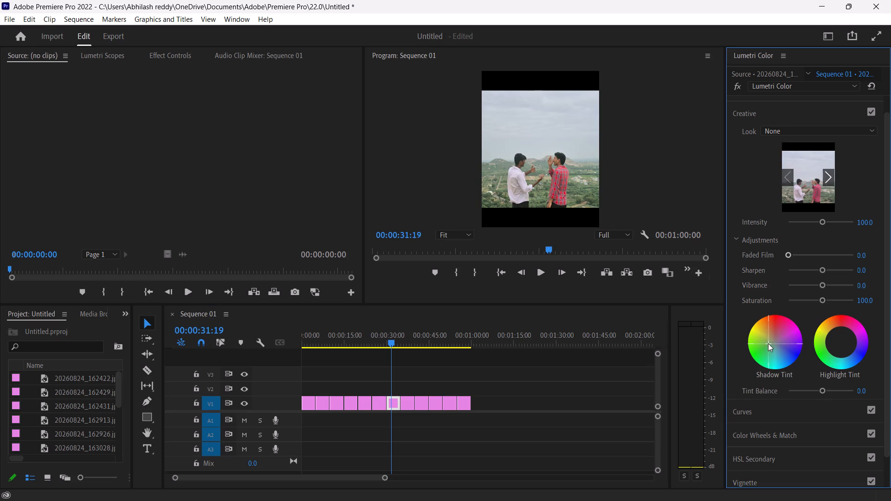
drag(768, 343, 763, 400)
drag(763, 400, 684, 415)
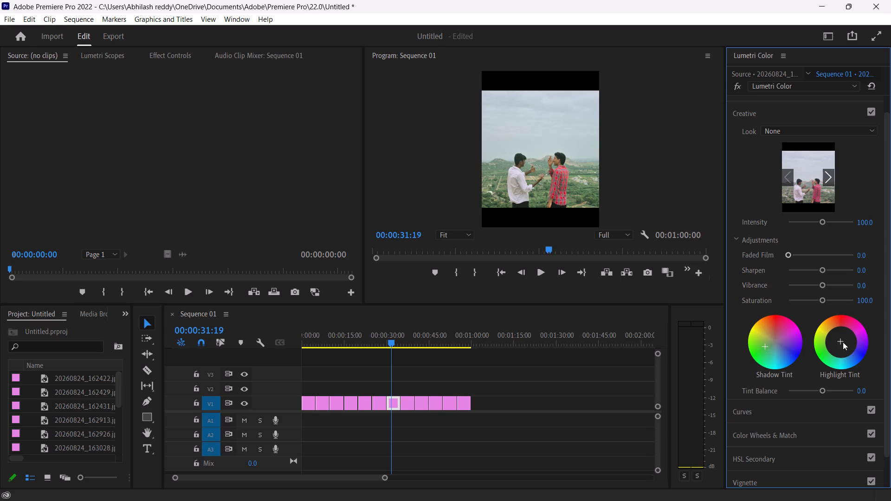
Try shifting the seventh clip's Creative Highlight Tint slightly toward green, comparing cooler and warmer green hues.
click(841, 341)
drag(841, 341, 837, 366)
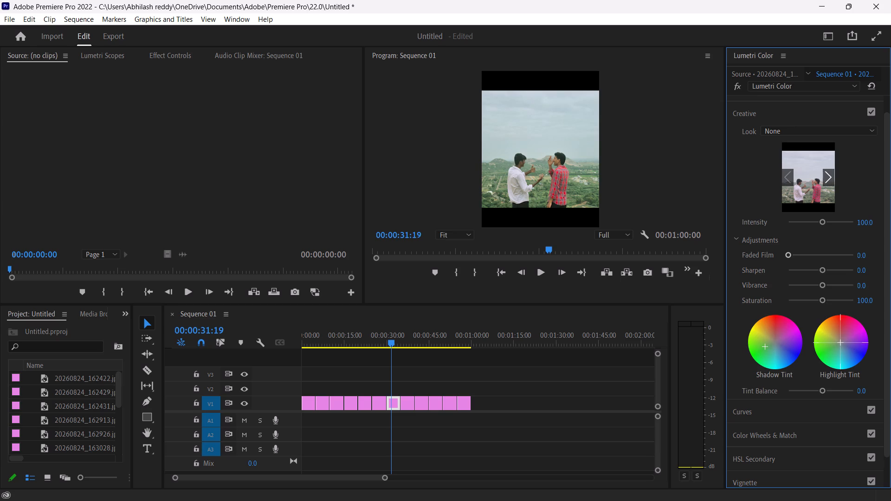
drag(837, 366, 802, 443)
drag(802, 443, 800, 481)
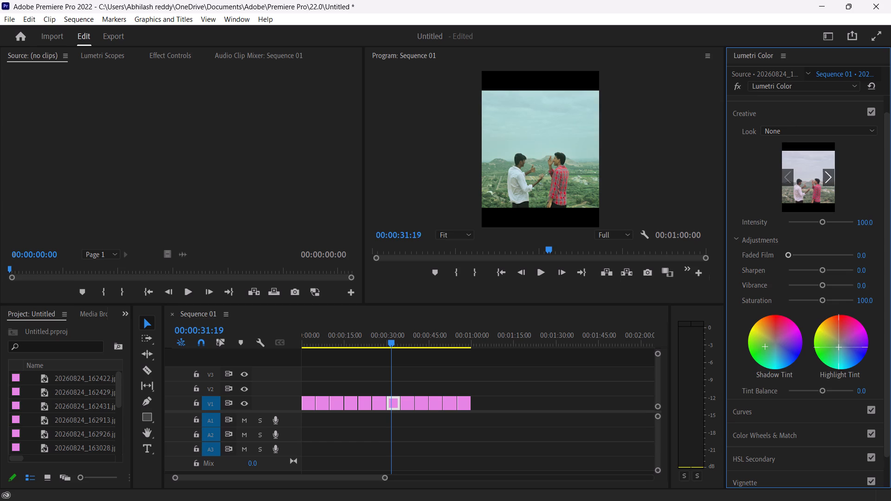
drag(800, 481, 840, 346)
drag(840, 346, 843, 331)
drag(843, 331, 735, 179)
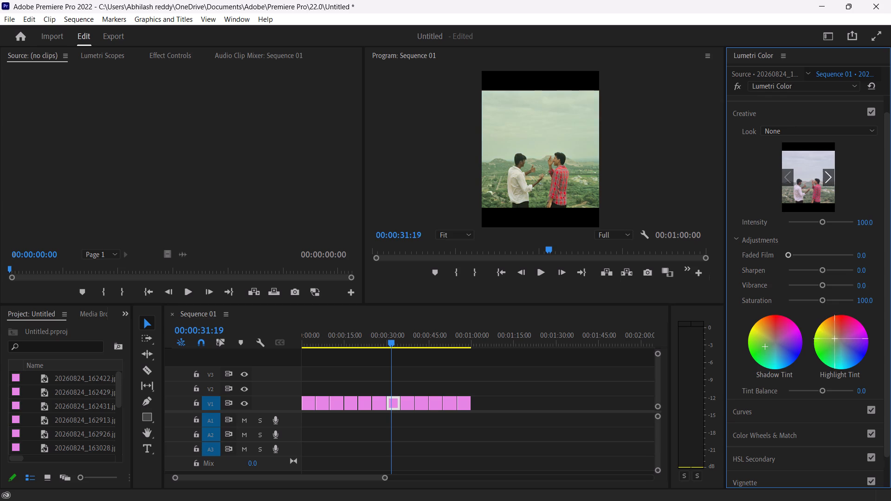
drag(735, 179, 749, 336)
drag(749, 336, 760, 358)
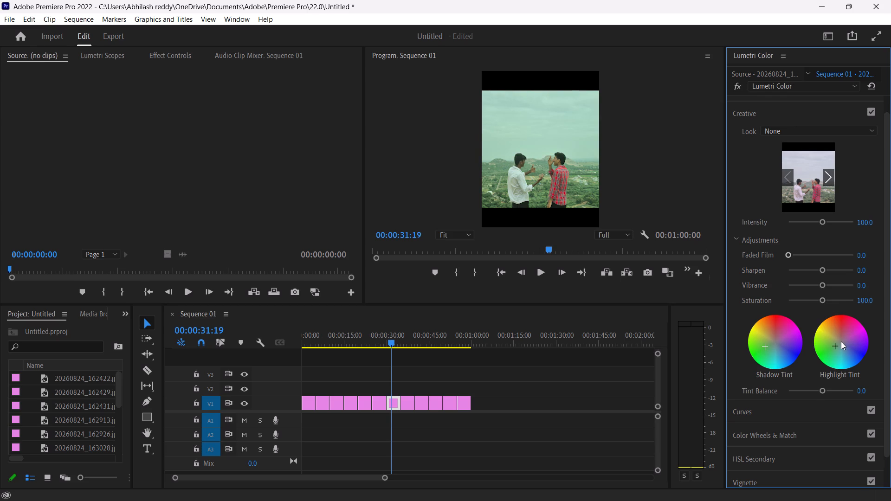
Raise the seventh clip's Creative Tint Balance to 4.4.
click(821, 386)
Move the seventh clip's Creative Highlight Tint away from green to a slight warm orange tint.
drag(837, 347, 866, 243)
drag(866, 243, 875, 159)
drag(875, 159, 875, 119)
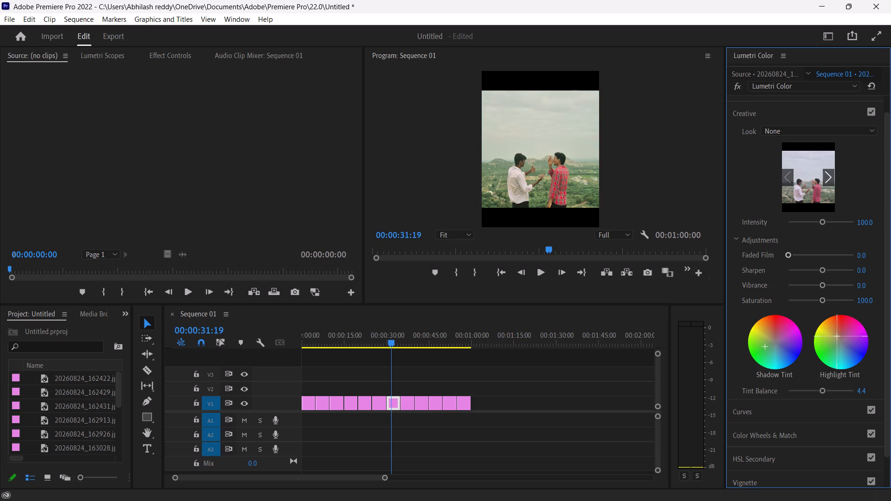
drag(875, 119, 847, 336)
Shift the seventh clip's Creative Shadow Tint from yellowish green to a cooler green, keeping it moderately strong.
drag(762, 343, 814, 387)
drag(814, 387, 776, 468)
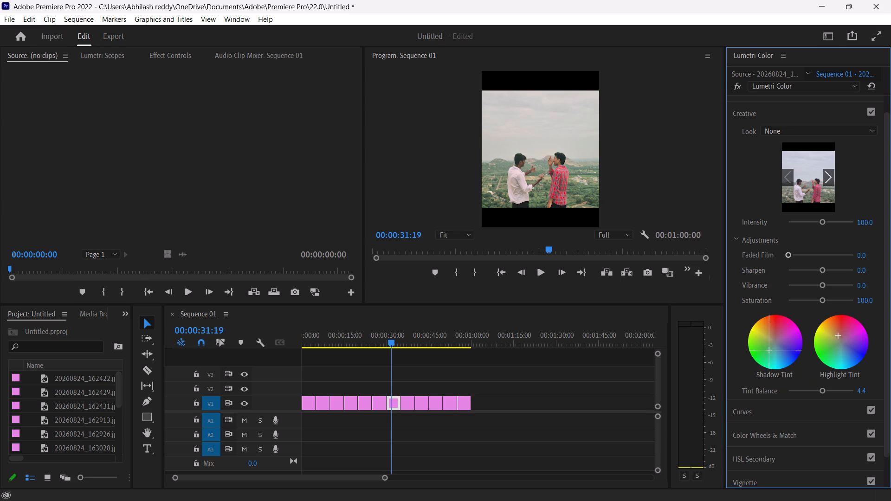
drag(776, 468, 825, 416)
drag(825, 416, 759, 395)
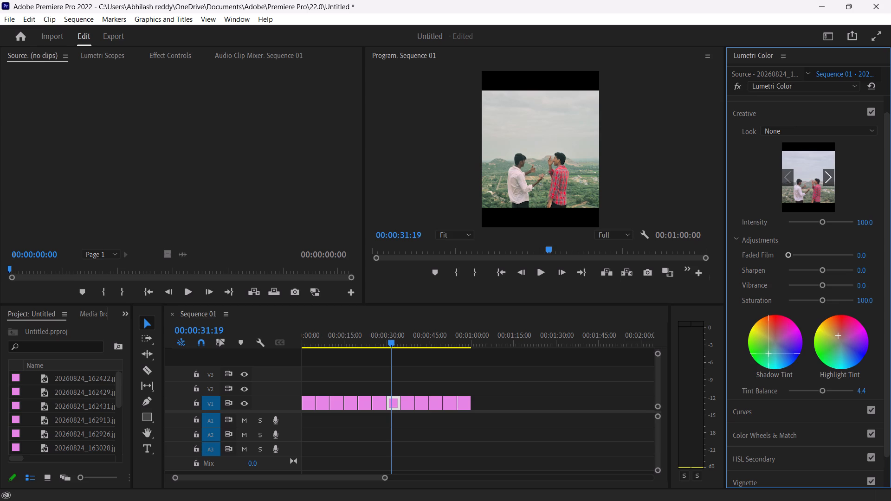
drag(759, 395, 749, 414)
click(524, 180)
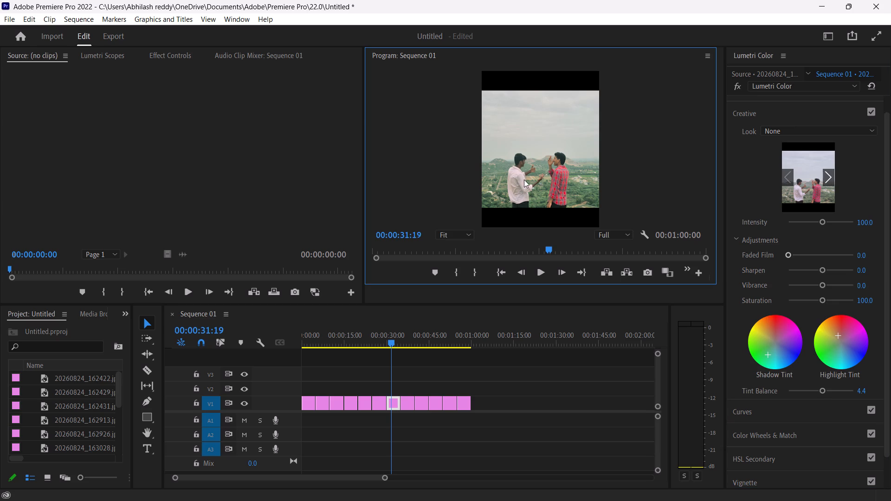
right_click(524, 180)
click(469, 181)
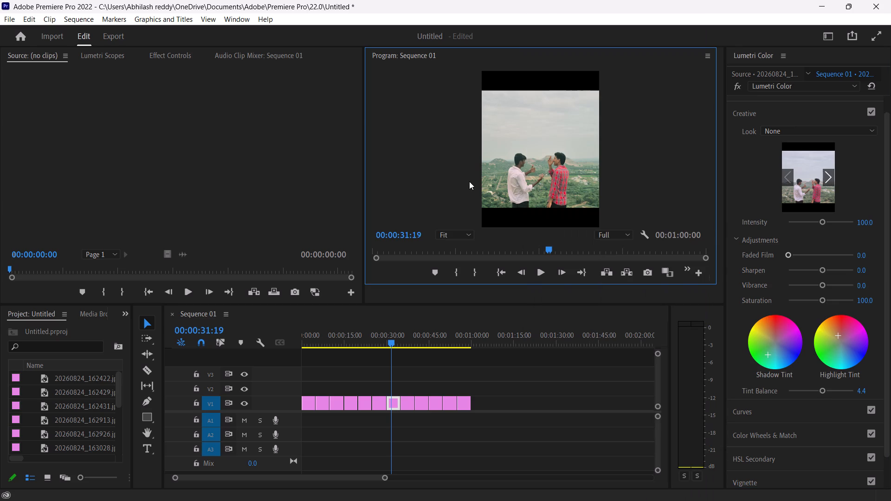